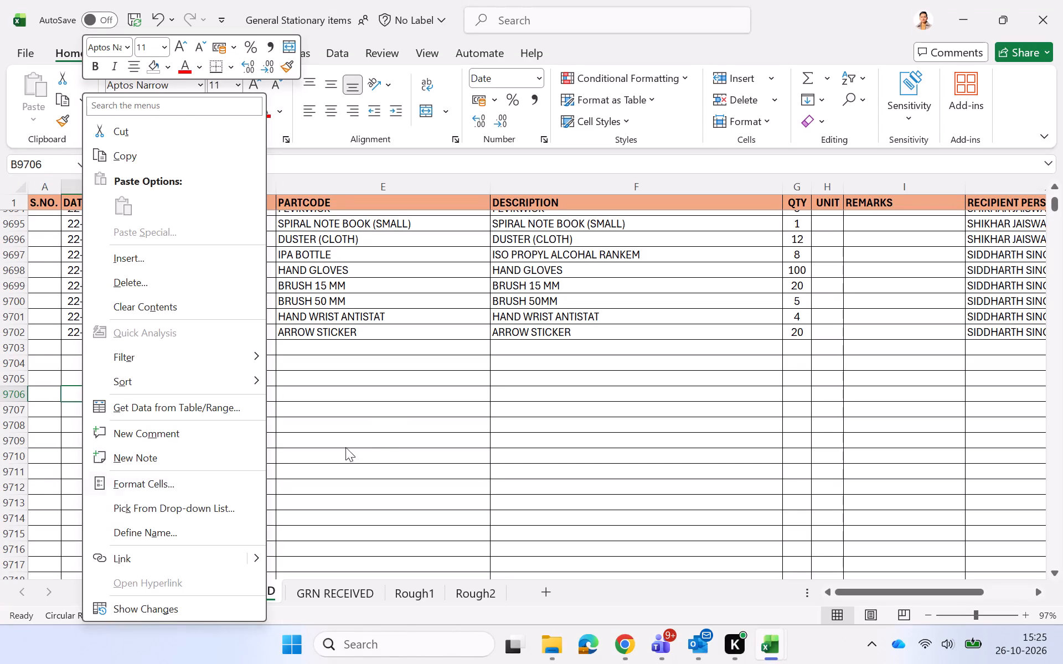
Copy the date 22-Oct-26 from row 9702 into the DATE cell of the next empty row, 9703.
{"action": "left_click", "coordinate": [396, 398]}
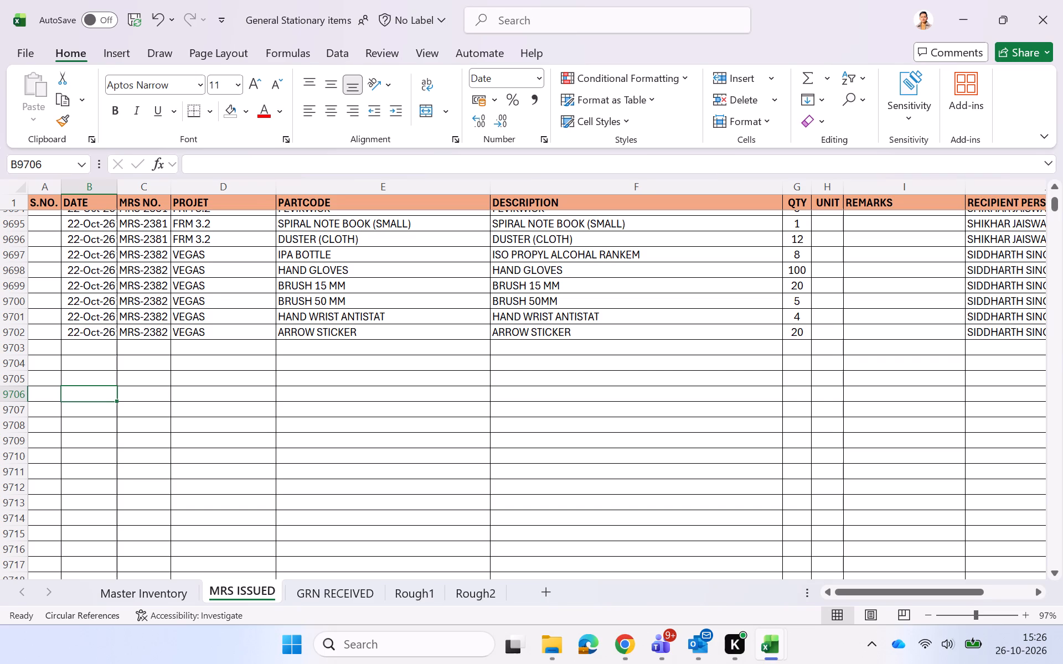
{"action": "key", "text": "Up"}
{"action": "key", "text": "Up"}
{"action": "key", "text": "Up"}
{"action": "key", "text": "Up"}
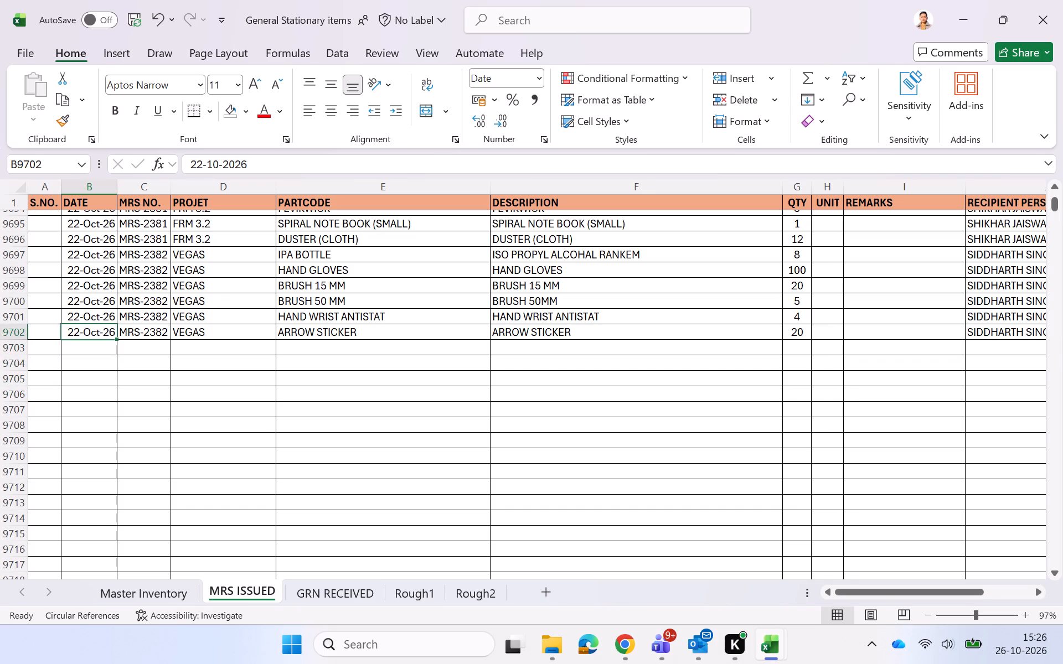
{"action": "key", "text": "ctrl+c"}
{"action": "left_click", "coordinate": [396, 398], "text": "ctrl"}
{"action": "key", "text": "Down"}
{"action": "key", "text": "ctrl+v"}
{"action": "key", "text": "ctrl+z"}
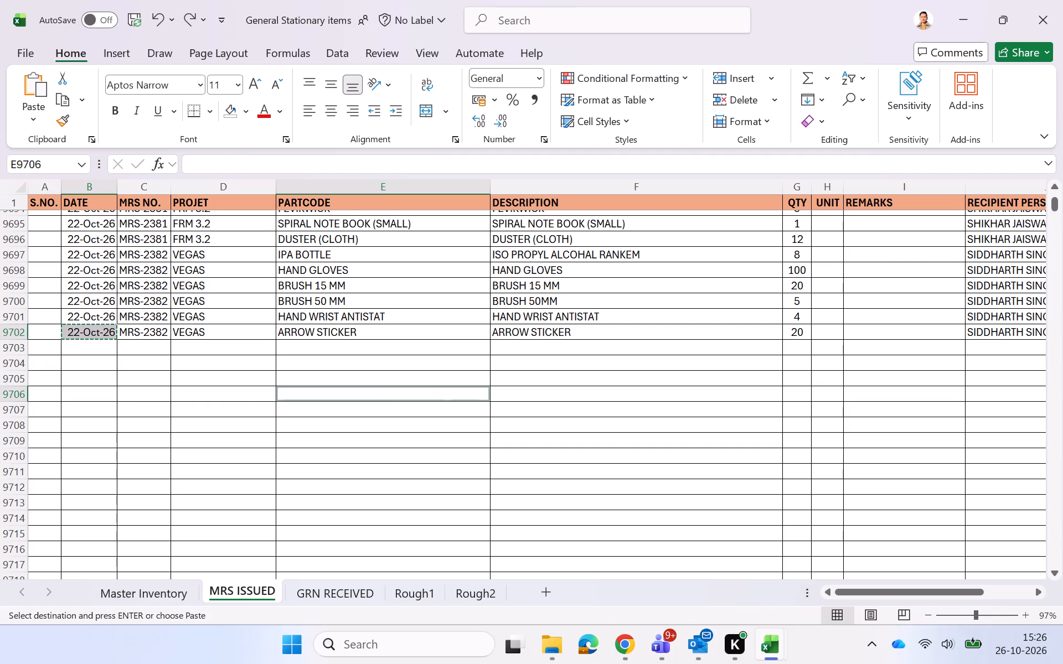
{"action": "key", "text": "Left"}
{"action": "key", "text": "Left"}
{"action": "key", "text": "Up"}
{"action": "key", "text": "Up"}
{"action": "key", "text": "Left"}
{"action": "key", "text": "Up"}
{"action": "key", "text": "ctrl+v"}
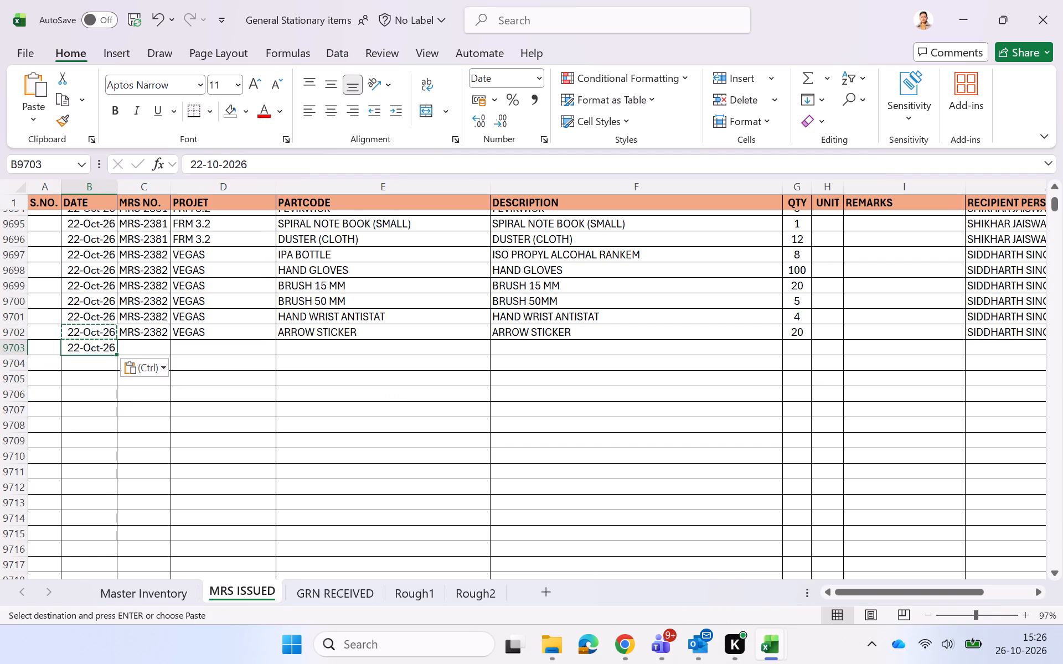
Fill the MRS number down as MRS-2383 in row 9703 and enter FRM 3.2 as its project.
{"action": "key", "text": "Right"}
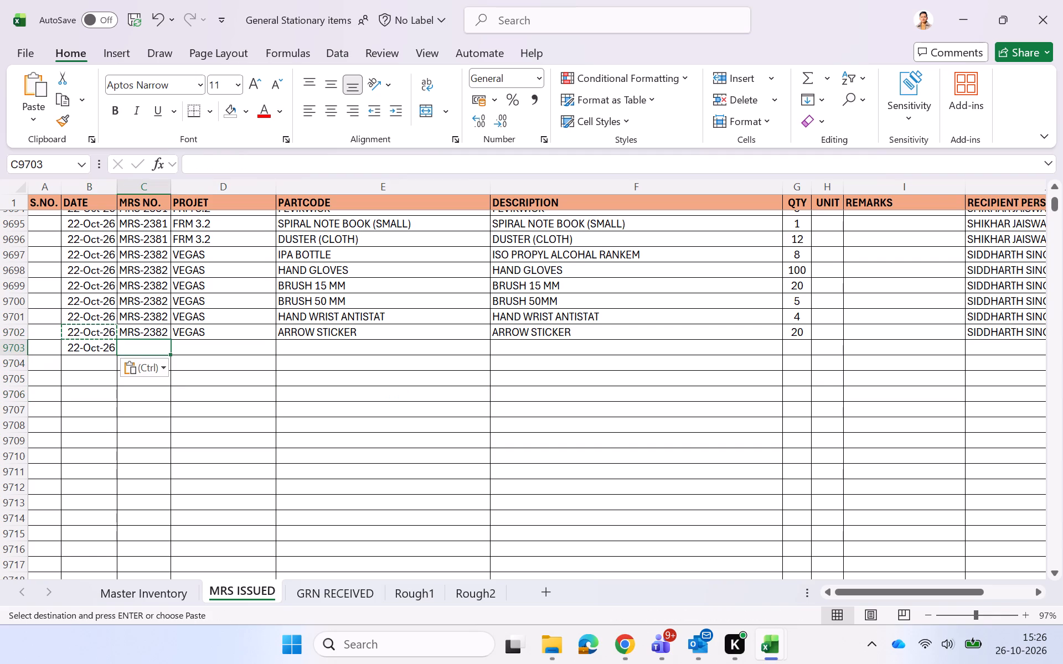
{"action": "left_click", "coordinate": [153, 329]}
{"action": "double_click", "coordinate": [170, 339]}
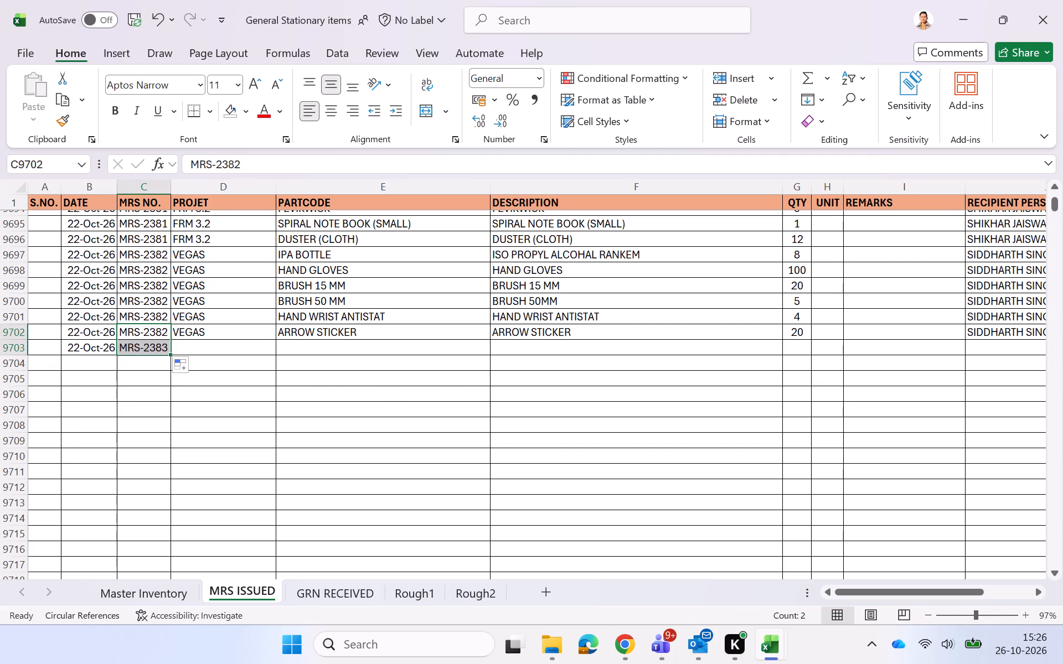
{"action": "left_click", "coordinate": [203, 347]}
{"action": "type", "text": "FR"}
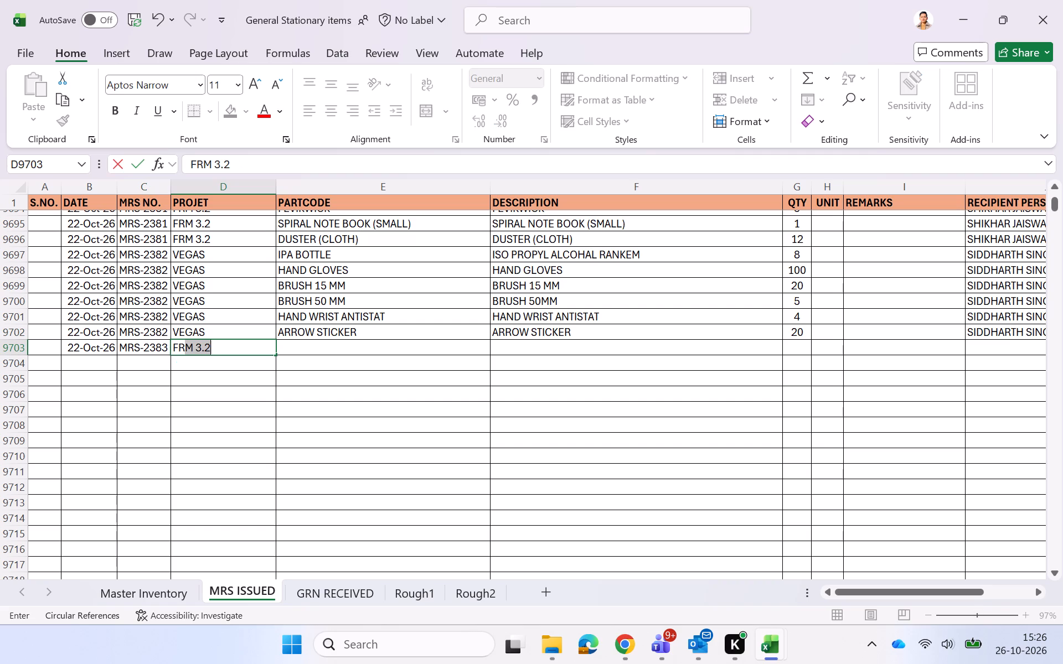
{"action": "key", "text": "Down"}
Copy the BRUSH 50 MM partcode and description from row 9700 into row 9703.
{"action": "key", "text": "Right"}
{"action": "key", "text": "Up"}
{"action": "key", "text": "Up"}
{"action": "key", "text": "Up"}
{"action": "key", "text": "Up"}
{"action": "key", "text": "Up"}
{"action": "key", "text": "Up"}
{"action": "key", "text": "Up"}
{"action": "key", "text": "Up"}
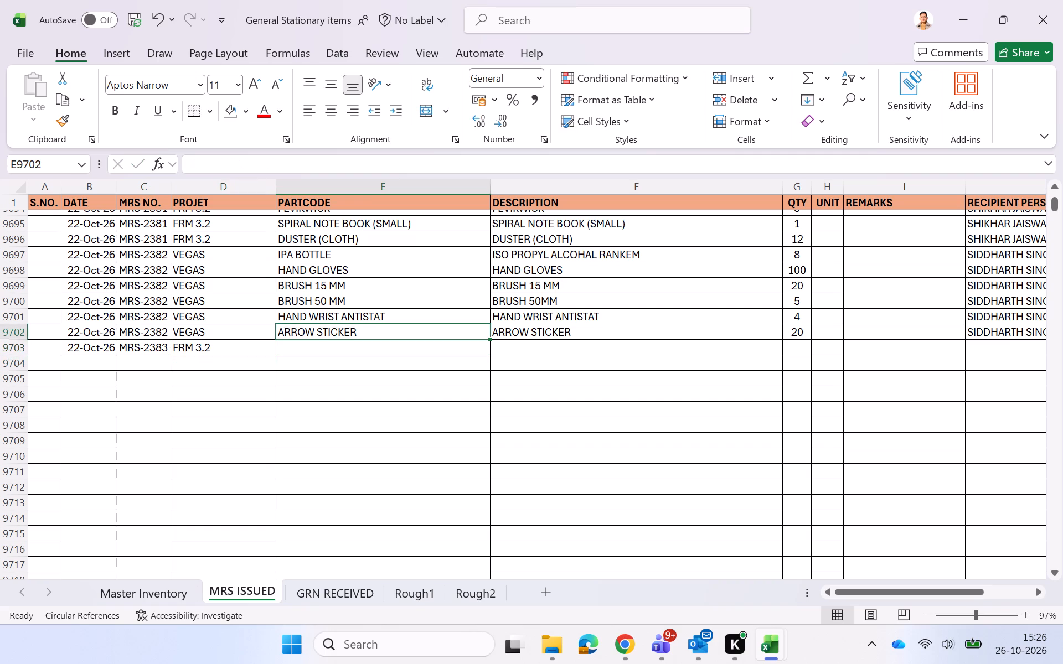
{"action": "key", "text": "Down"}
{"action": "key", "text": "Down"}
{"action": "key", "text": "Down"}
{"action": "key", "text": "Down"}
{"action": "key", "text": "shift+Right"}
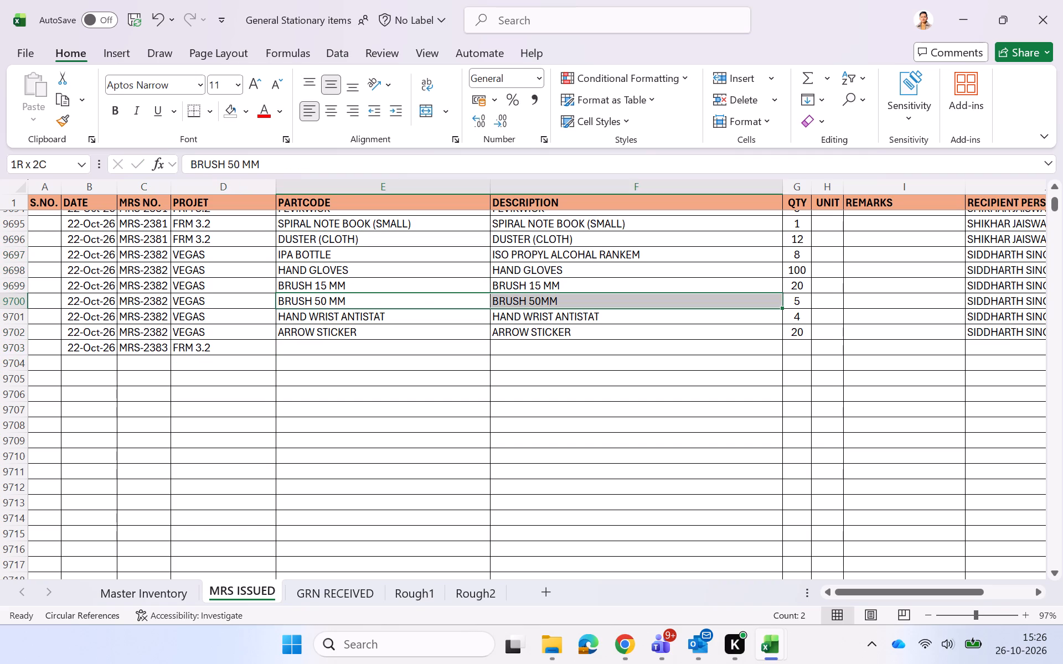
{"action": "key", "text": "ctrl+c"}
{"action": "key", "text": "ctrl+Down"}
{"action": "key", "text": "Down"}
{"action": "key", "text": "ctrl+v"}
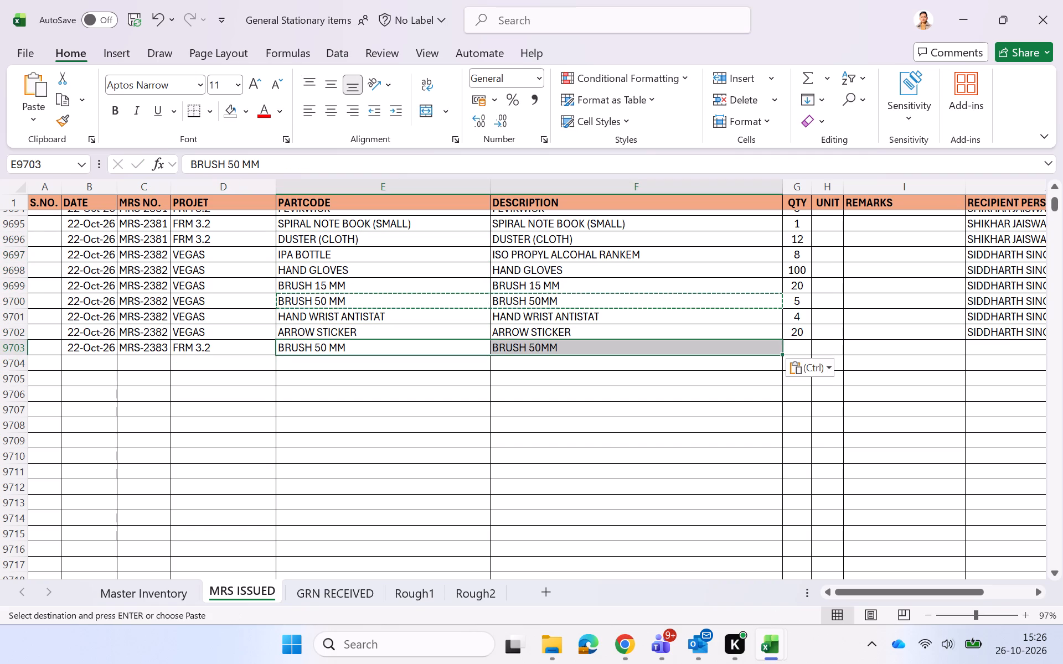
Copy the BRUSH 15 MM partcode and description from row 9699 into row 9704.
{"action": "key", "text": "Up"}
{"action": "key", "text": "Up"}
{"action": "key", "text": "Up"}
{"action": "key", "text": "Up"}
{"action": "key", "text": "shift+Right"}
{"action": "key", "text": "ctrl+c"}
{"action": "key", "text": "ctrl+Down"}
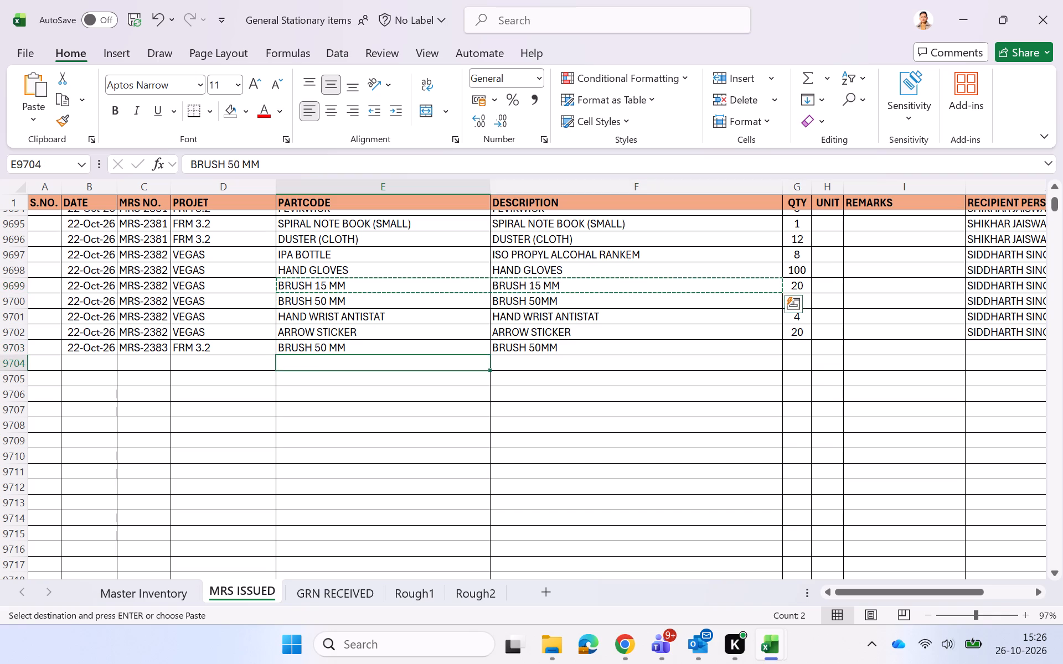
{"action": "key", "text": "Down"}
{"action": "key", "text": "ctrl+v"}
Copy the HAND GLOVES partcode and description from row 9698 into row 9705.
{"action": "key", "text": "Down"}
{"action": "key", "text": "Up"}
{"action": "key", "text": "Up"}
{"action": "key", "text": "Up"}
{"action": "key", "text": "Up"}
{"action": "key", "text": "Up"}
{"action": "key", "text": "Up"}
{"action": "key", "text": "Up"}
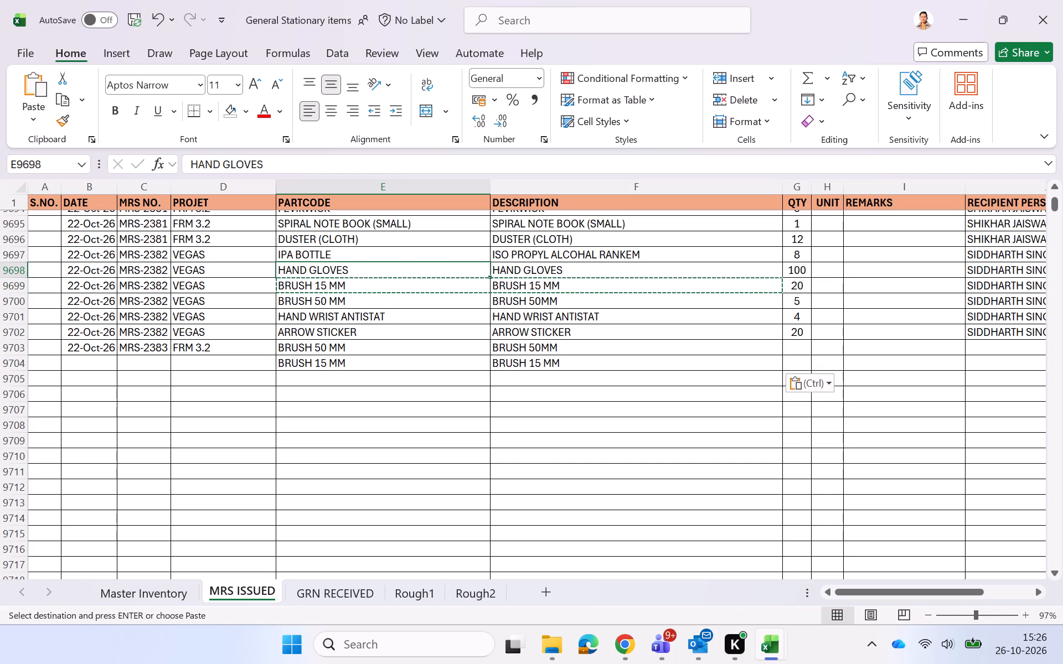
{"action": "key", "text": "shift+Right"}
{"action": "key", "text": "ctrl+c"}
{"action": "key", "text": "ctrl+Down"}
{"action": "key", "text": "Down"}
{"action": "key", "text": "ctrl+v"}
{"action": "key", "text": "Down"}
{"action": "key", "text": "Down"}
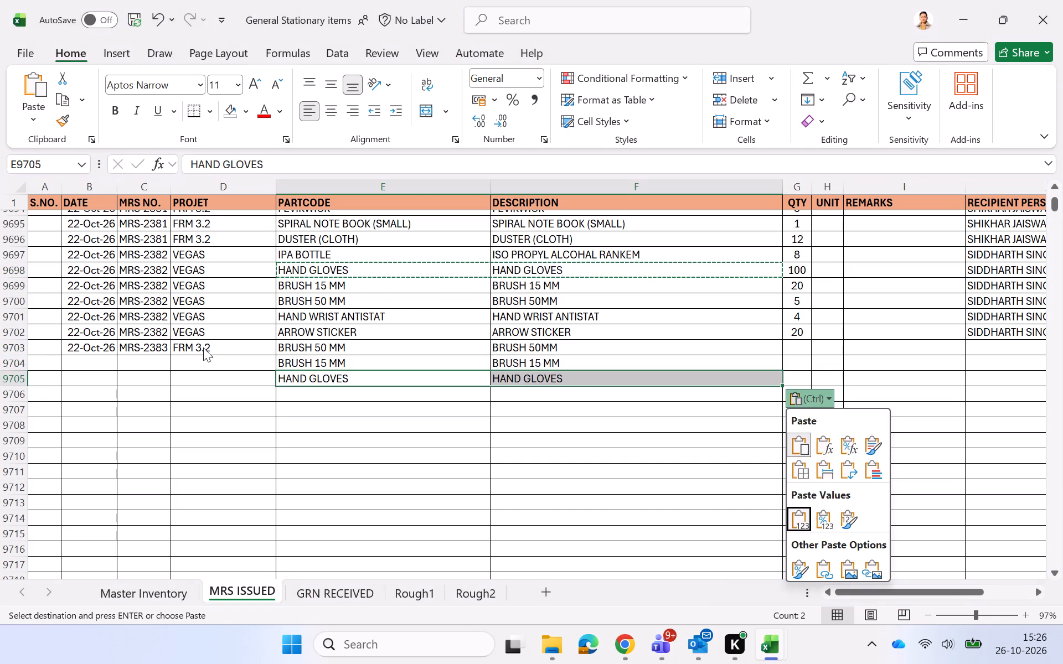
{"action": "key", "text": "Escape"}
Copy the DASH BOARD CLEANER POLISH partcode and description from earlier row 9660 into row 9706.
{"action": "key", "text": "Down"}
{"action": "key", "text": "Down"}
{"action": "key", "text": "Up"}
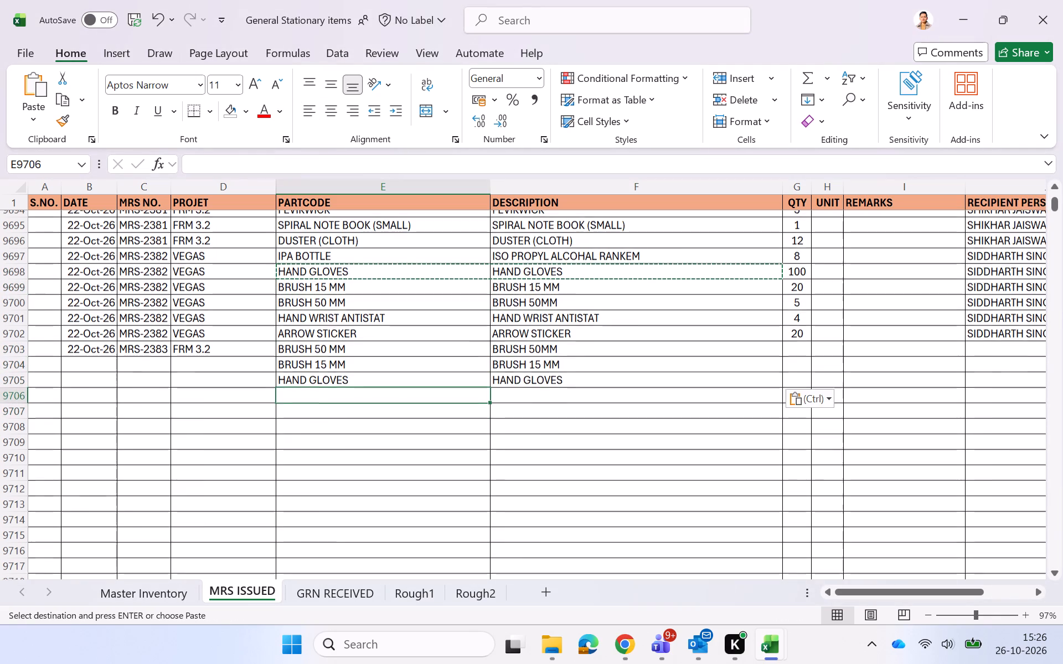
{"action": "scroll", "coordinate": [203, 347], "scroll_direction": "up", "scroll_amount": 1}
{"action": "scroll", "coordinate": [381, 300], "scroll_direction": "up", "scroll_amount": 2}
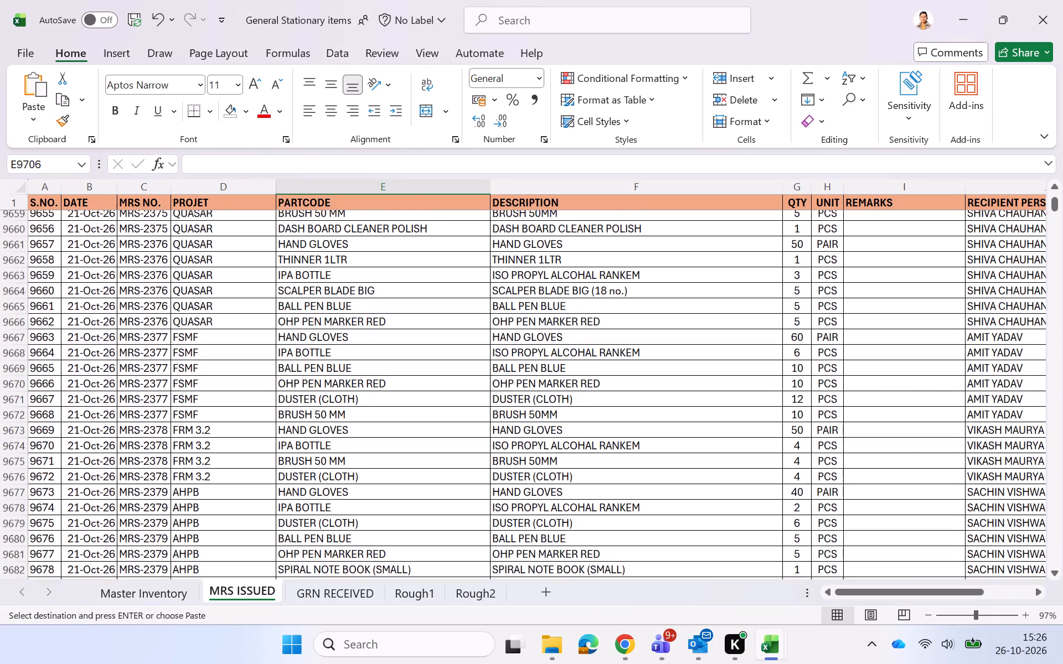
{"action": "scroll", "coordinate": [381, 300], "scroll_direction": "up", "scroll_amount": 1}
{"action": "left_click", "coordinate": [385, 231]}
{"action": "key", "text": "shift+Right"}
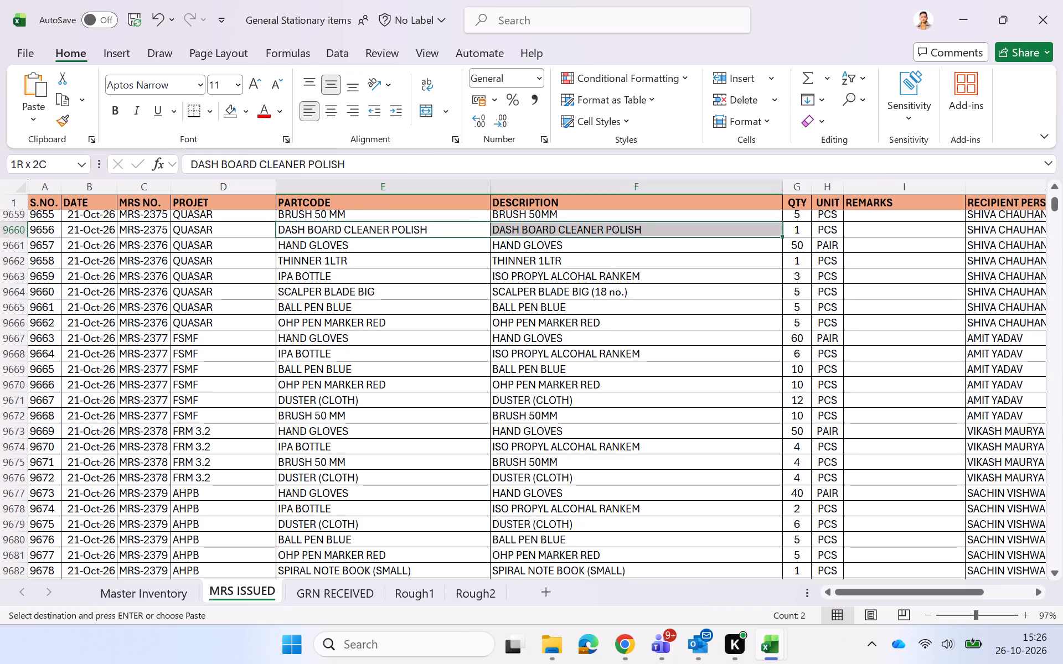
{"action": "key", "text": "ctrl+c"}
{"action": "key", "text": "ctrl+Down"}
{"action": "key", "text": "Down"}
{"action": "key", "text": "ctrl+v"}
{"action": "key", "text": "Down"}
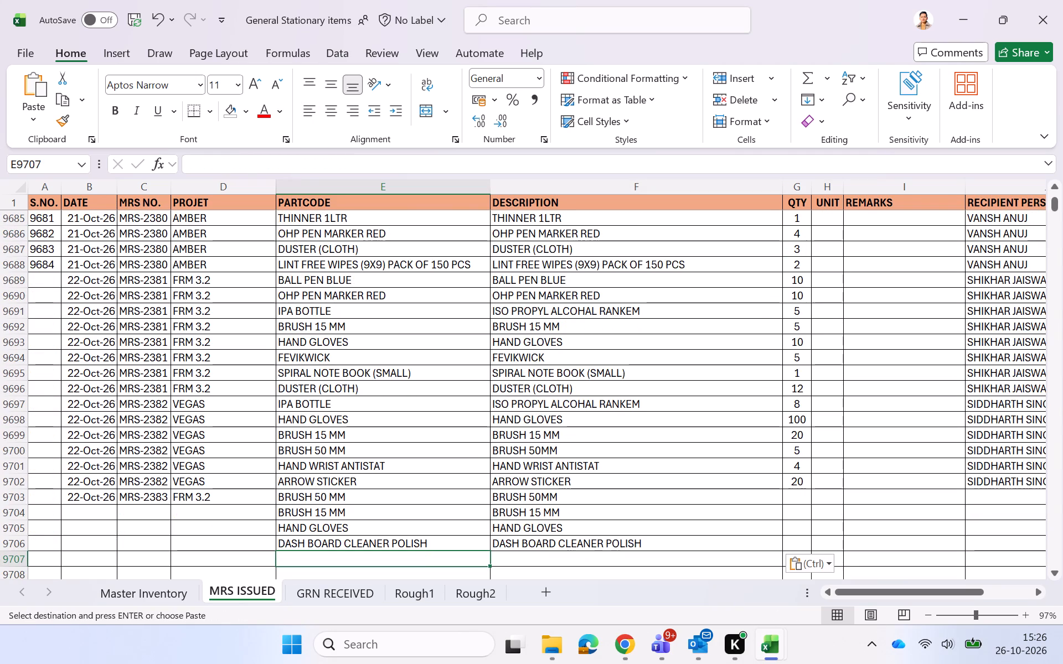
Find an earlier SCALPER BLADE BIG entry and copy its partcode and description from row 9557 into row 9707.
{"action": "scroll", "coordinate": [410, 339], "scroll_direction": "up", "scroll_amount": 2}
{"action": "scroll", "coordinate": [405, 272], "scroll_direction": "up", "scroll_amount": 2}
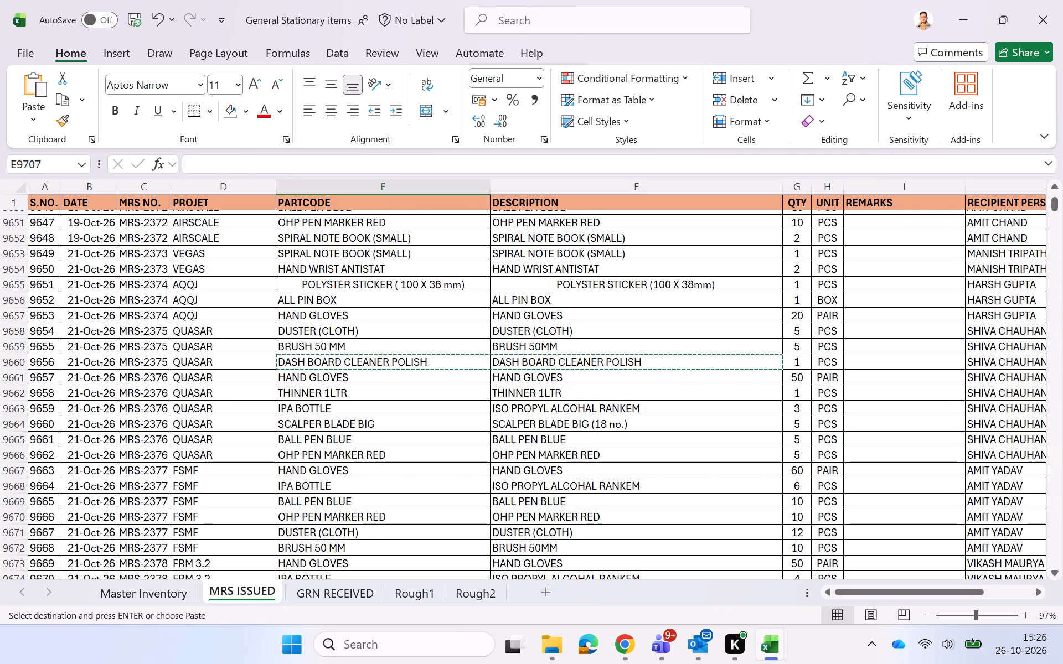
{"action": "scroll", "coordinate": [414, 325], "scroll_direction": "up", "scroll_amount": 2}
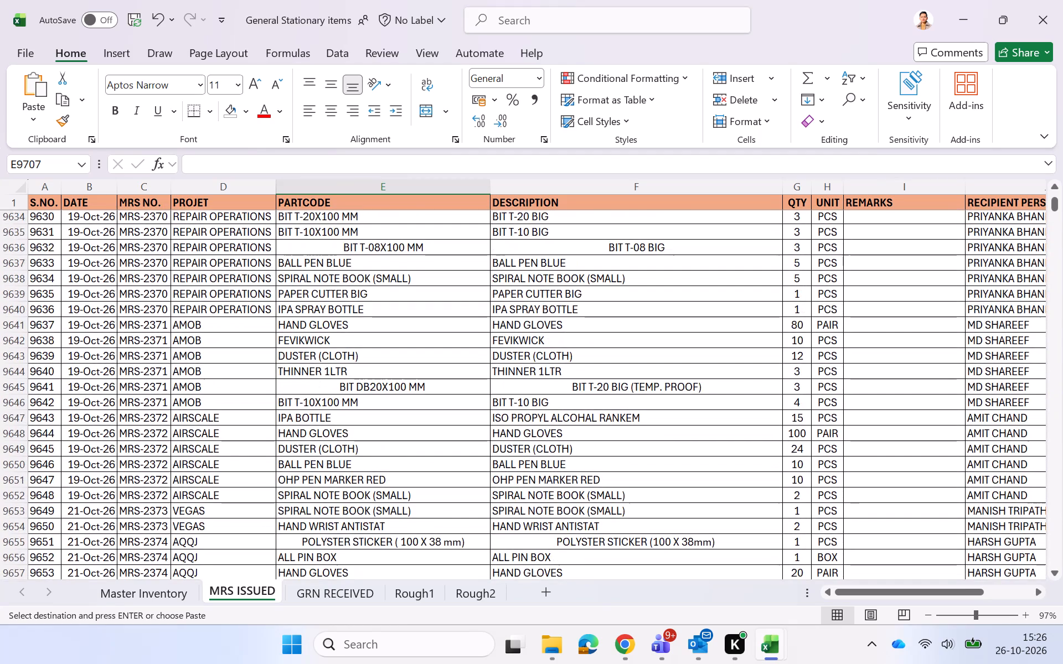
{"action": "scroll", "coordinate": [414, 325], "scroll_direction": "up", "scroll_amount": 4}
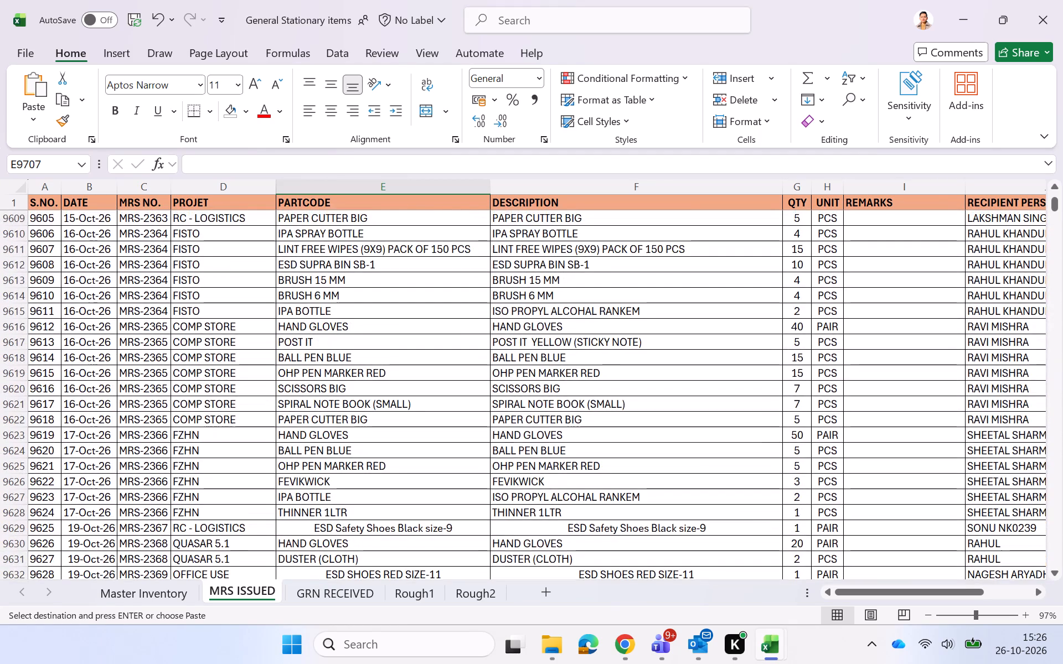
{"action": "scroll", "coordinate": [414, 325], "scroll_direction": "up", "scroll_amount": 1}
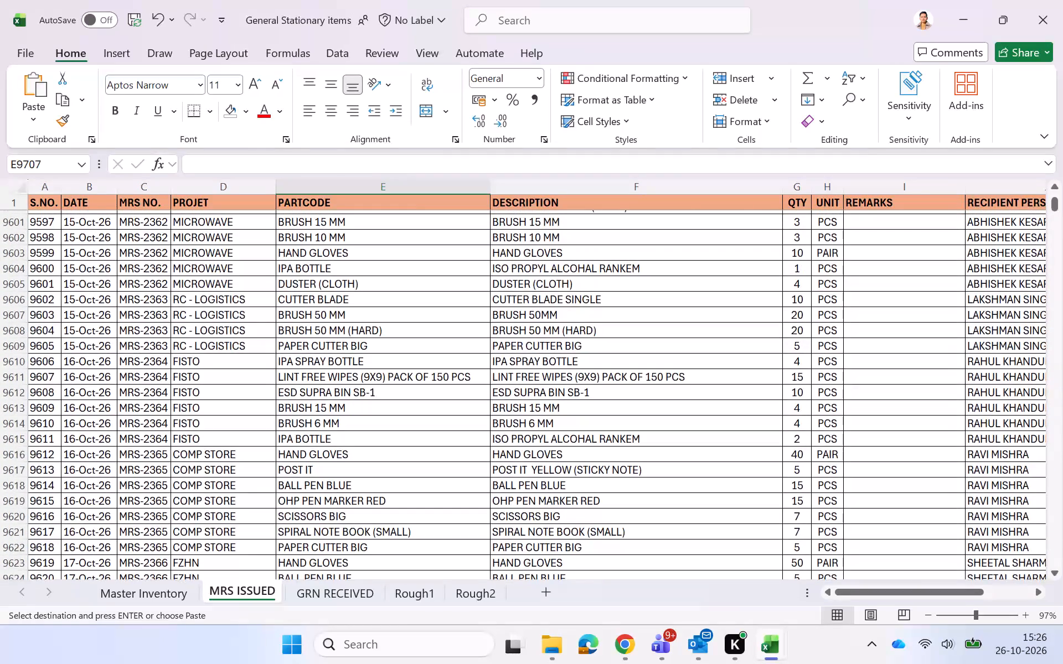
{"action": "scroll", "coordinate": [414, 325], "scroll_direction": "up", "scroll_amount": 7}
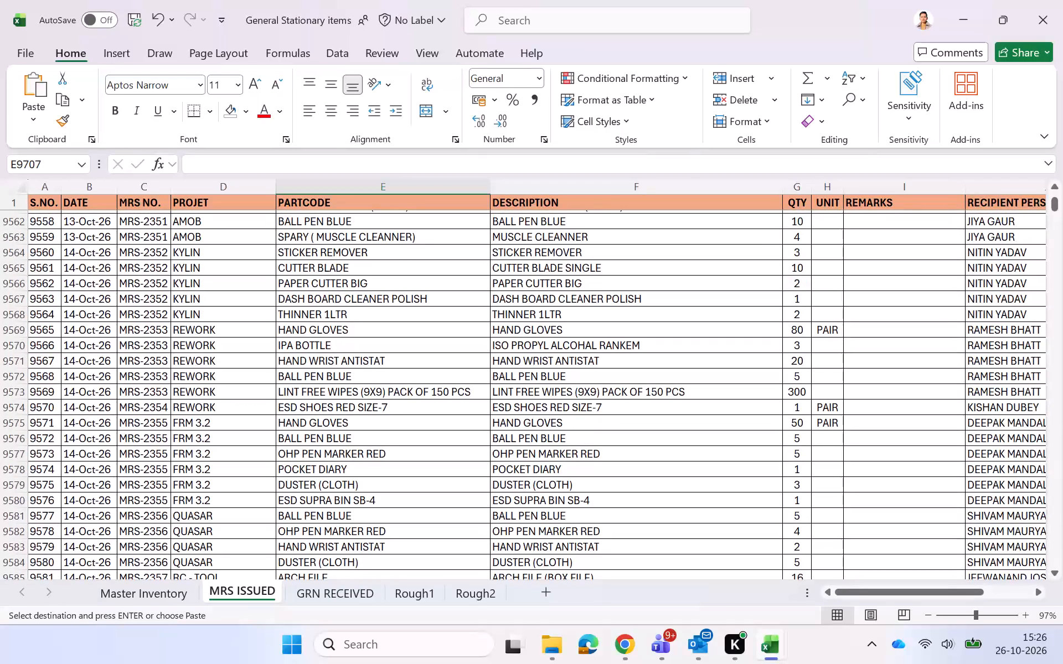
{"action": "scroll", "coordinate": [414, 325], "scroll_direction": "up", "scroll_amount": 2}
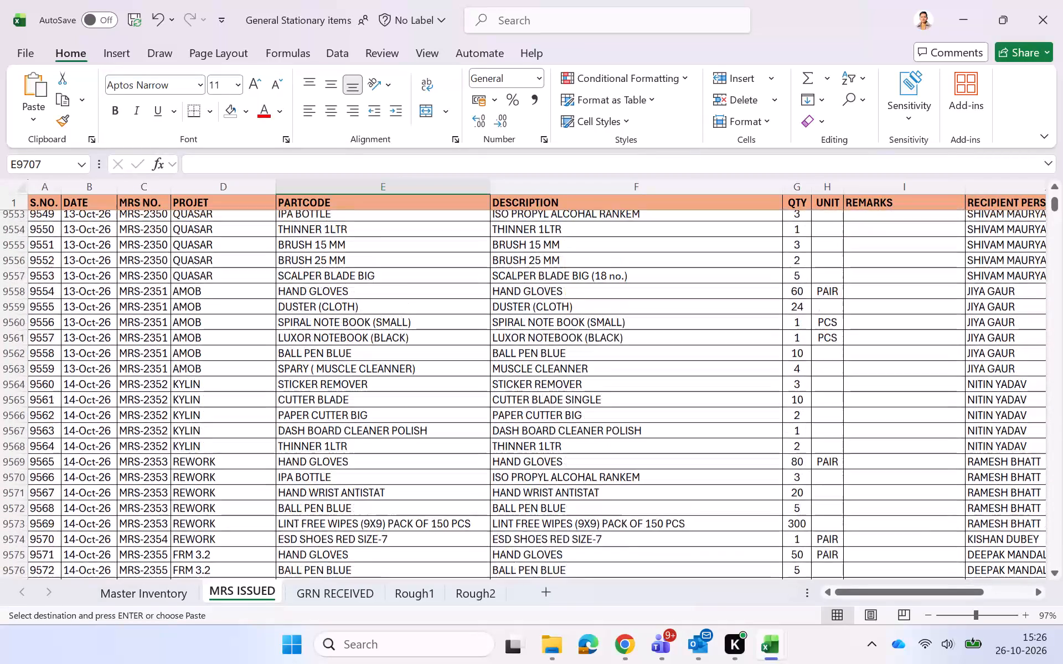
{"action": "scroll", "coordinate": [414, 325], "scroll_direction": "up", "scroll_amount": 1}
{"action": "left_click", "coordinate": [396, 300]}
{"action": "key", "text": "shift+Right"}
{"action": "key", "text": "ctrl+c"}
{"action": "key", "text": "ctrl+Down"}
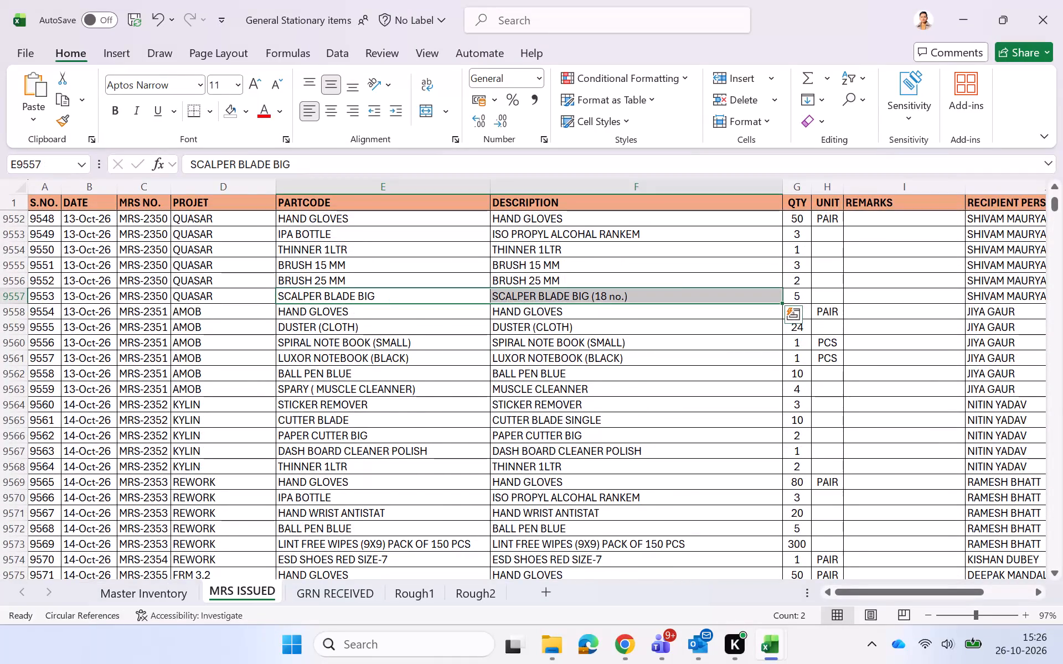
{"action": "key", "text": "ctrl+Down"}
{"action": "key", "text": "ctrl+v"}
{"action": "key", "text": "ctrl+z"}
{"action": "key", "text": "ctrl+Up"}
{"action": "key", "text": "Down"}
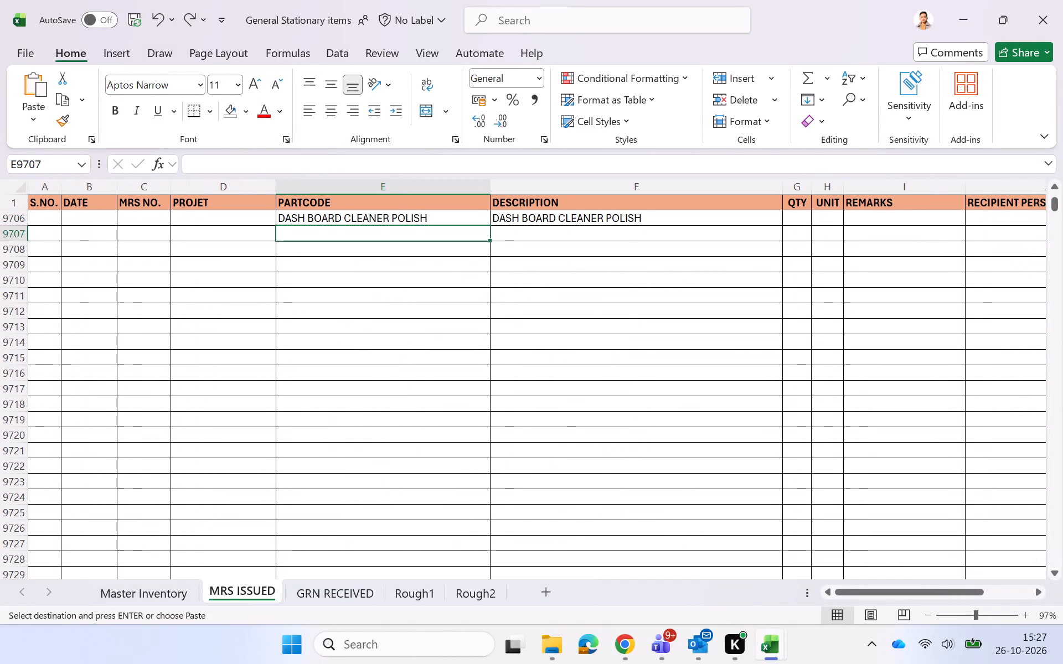
{"action": "key", "text": "ctrl+v"}
Enter the quantities 3, 5, 70, 1 and 15 for the five new items in rows 9703 to 9707.
{"action": "scroll", "coordinate": [852, 286], "scroll_direction": "down", "scroll_amount": 2}
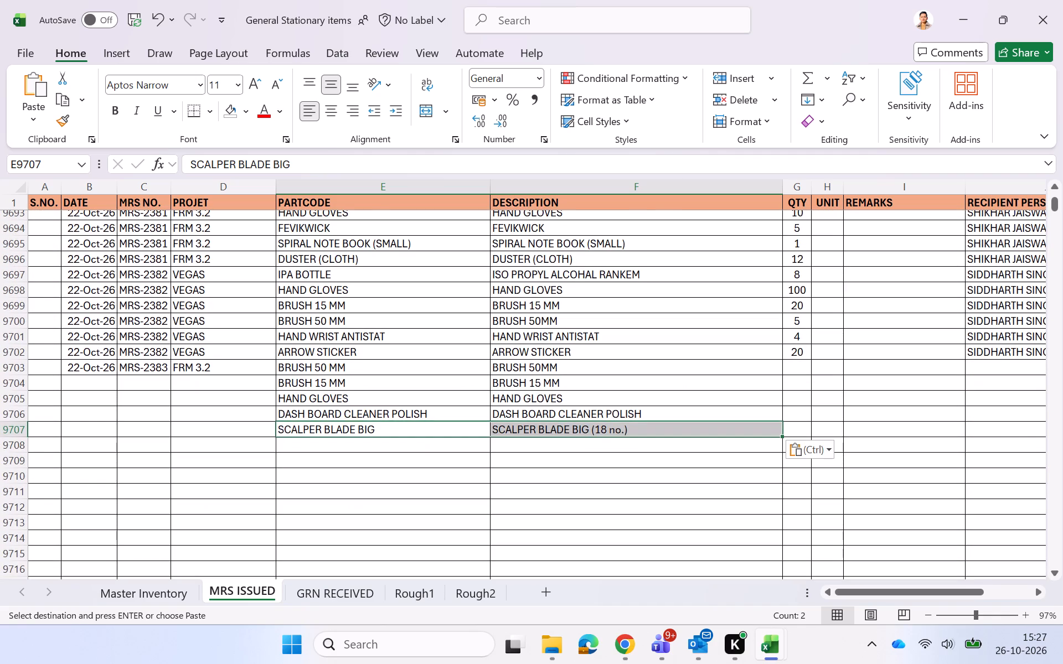
{"action": "left_click", "coordinate": [797, 360]}
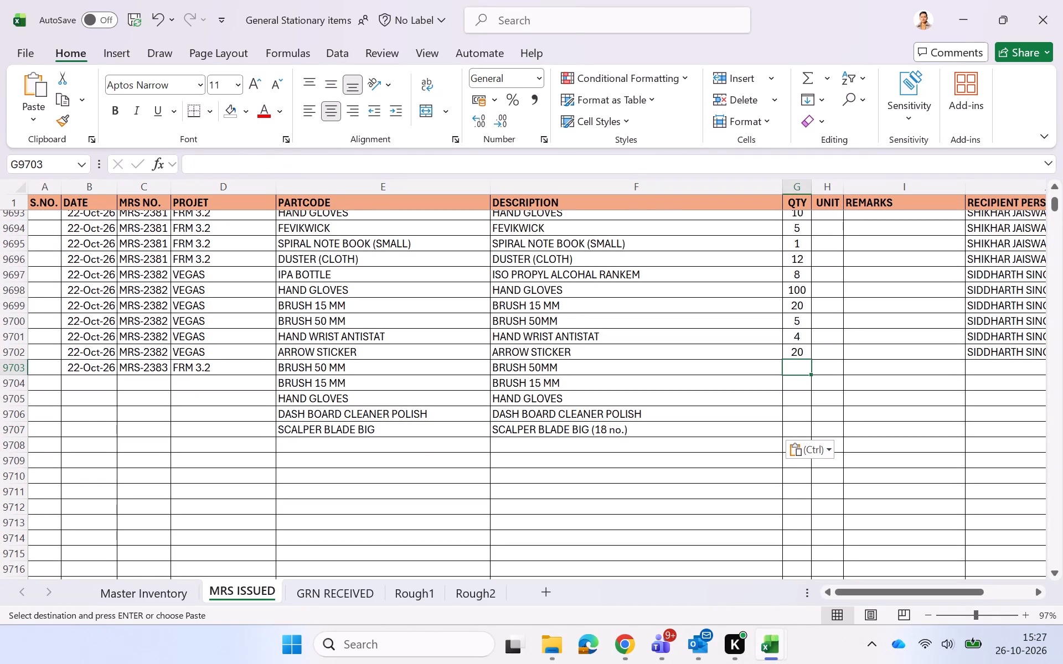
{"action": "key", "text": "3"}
{"action": "key", "text": "Return"}
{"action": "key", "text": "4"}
{"action": "key", "text": "Return"}
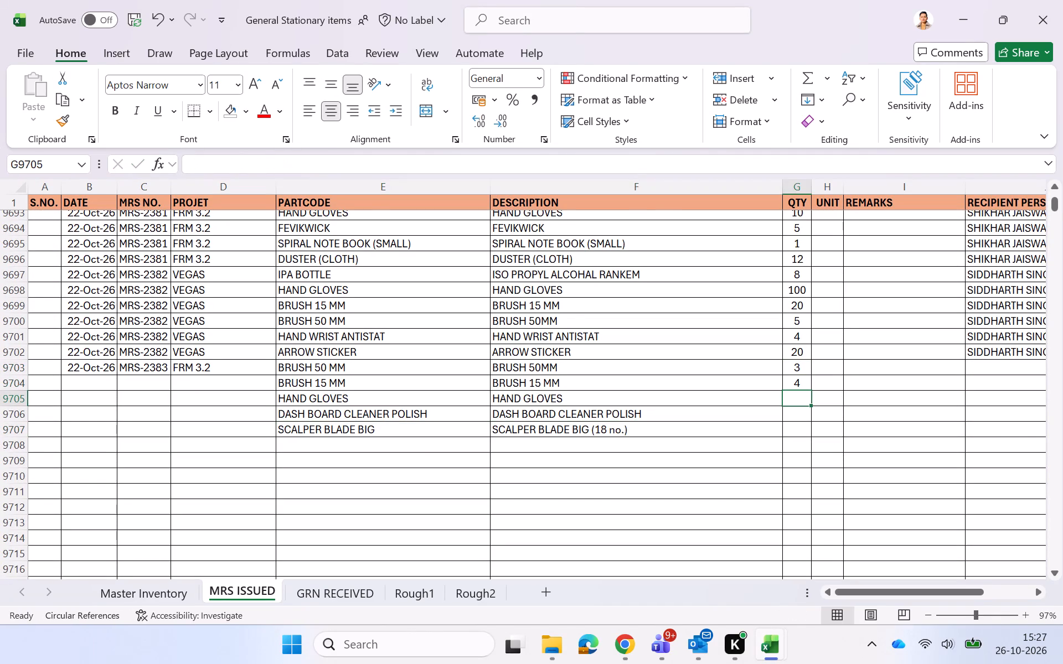
{"action": "key", "text": "Up"}
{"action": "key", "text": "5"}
{"action": "key", "text": "Down"}
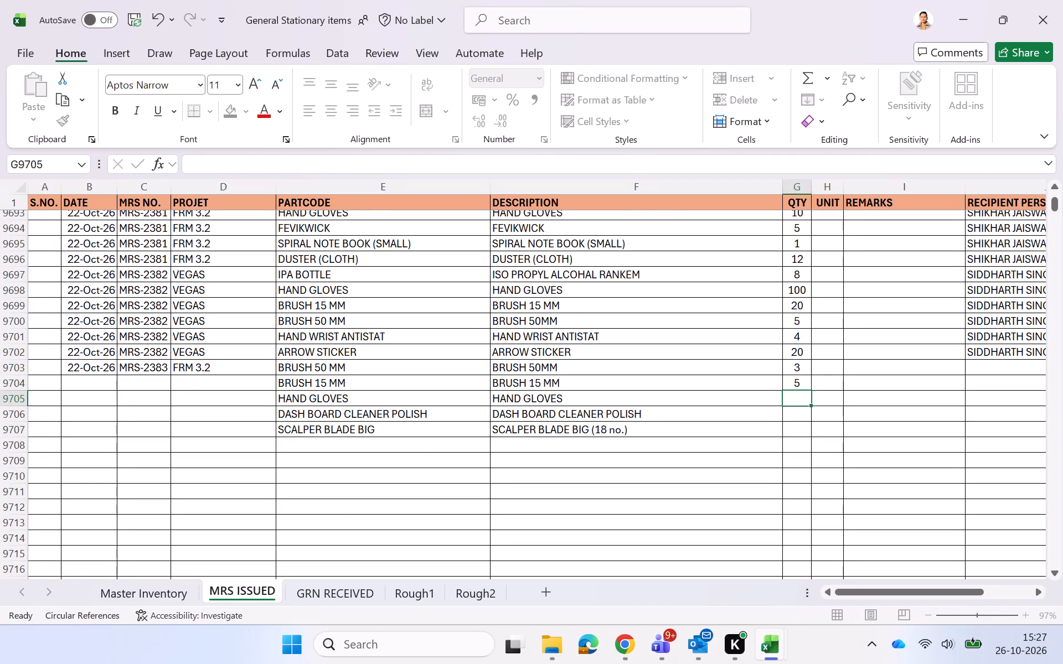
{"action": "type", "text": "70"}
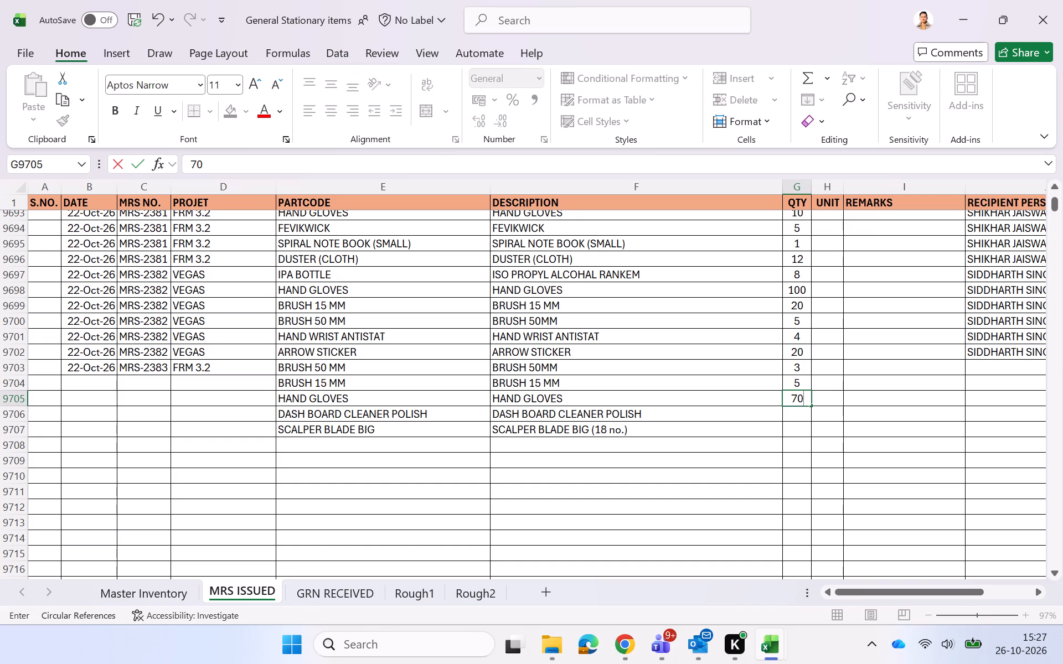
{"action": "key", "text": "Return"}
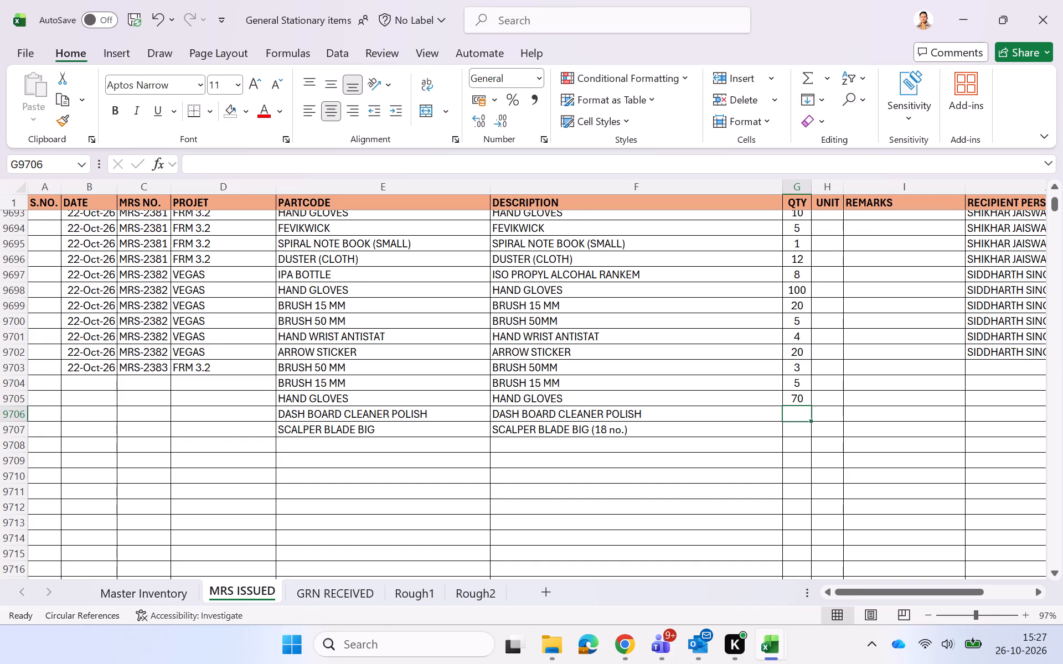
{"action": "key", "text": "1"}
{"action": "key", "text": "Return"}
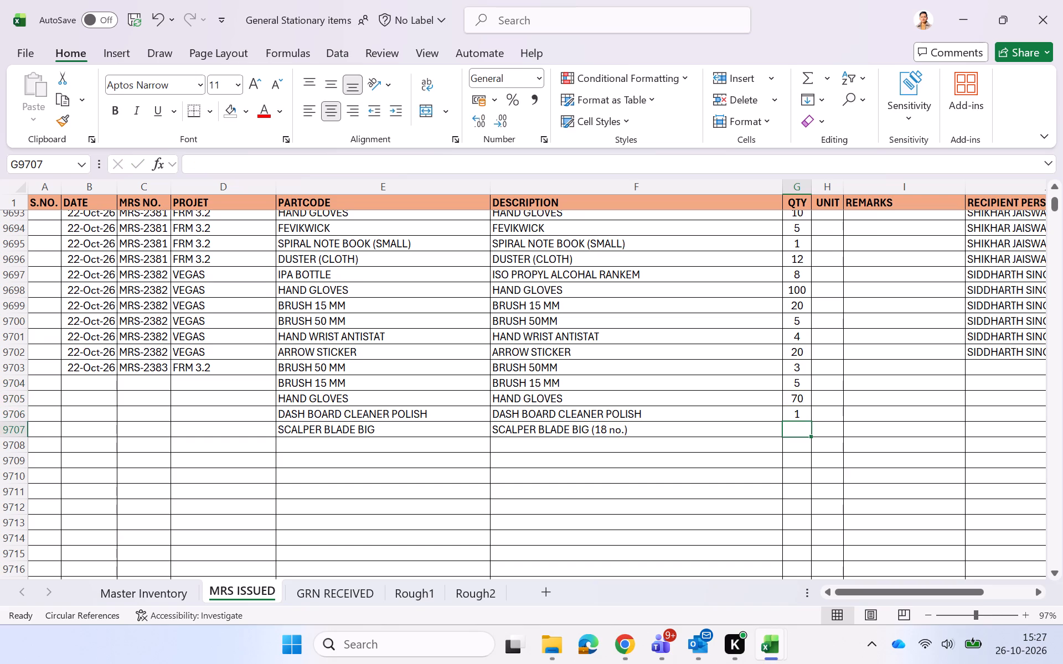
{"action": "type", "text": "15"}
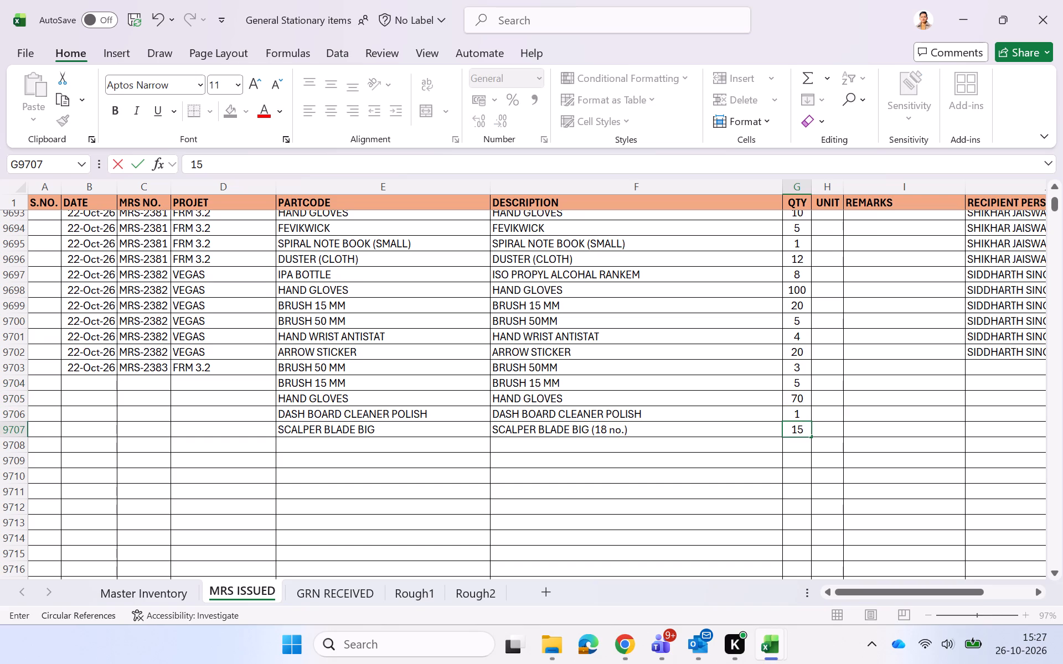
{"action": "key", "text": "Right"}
Enter the recipient person's full name for the first MRS-2383 item in row 9703.
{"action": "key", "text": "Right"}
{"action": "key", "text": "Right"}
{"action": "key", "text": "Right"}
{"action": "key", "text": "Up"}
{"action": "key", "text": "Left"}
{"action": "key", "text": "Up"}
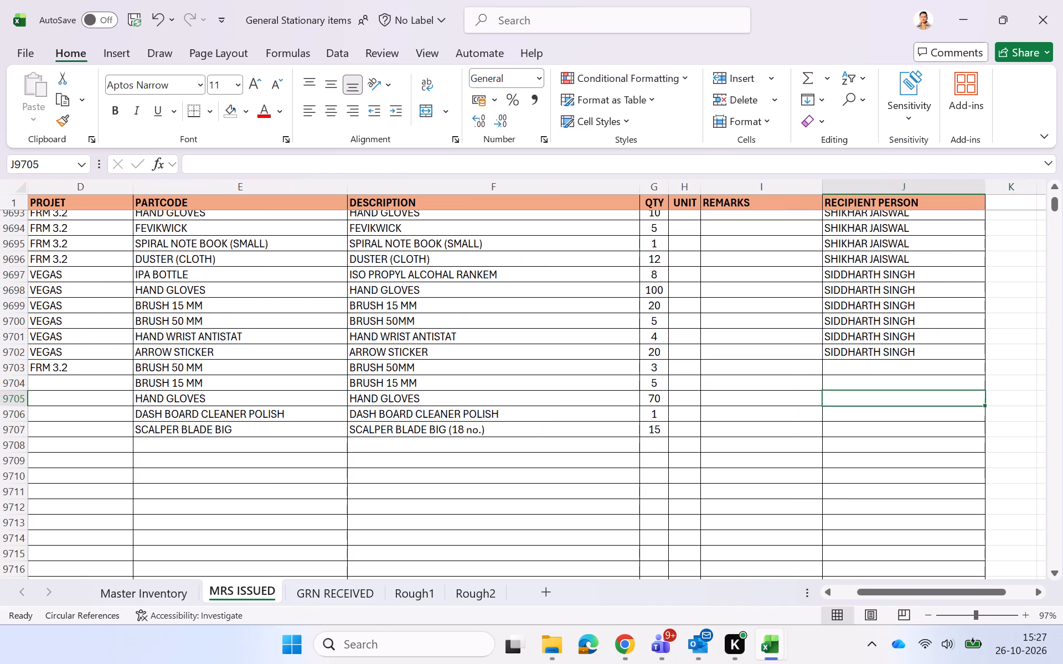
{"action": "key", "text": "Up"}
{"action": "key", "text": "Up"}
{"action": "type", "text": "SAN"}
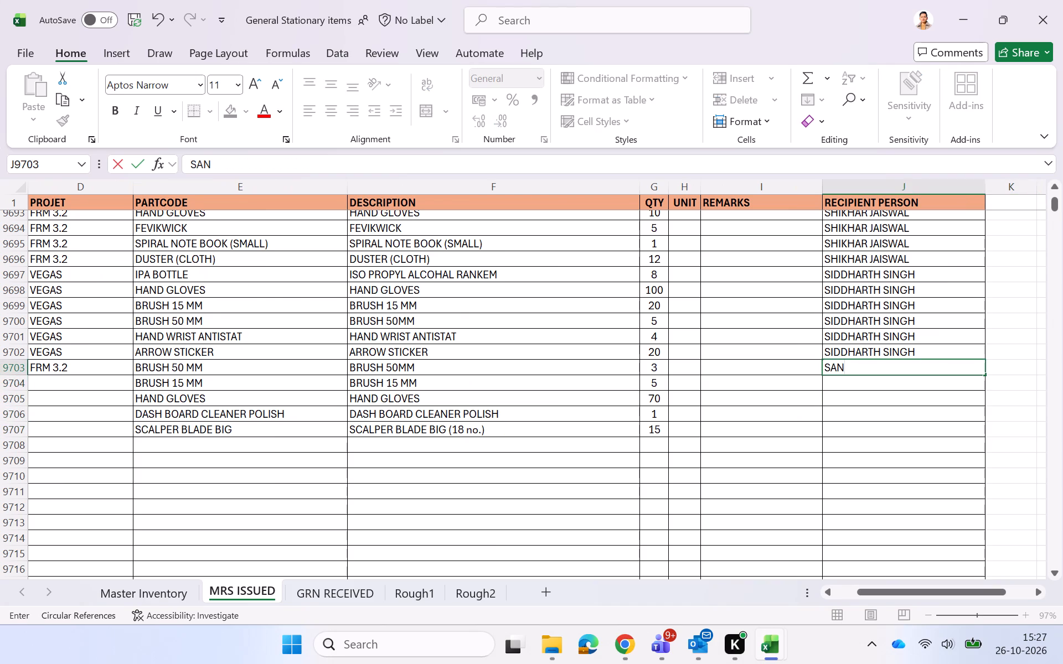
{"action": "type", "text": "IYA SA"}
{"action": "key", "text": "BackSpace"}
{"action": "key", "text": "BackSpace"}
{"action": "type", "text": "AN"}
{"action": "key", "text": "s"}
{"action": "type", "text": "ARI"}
Fill the recipient's name from row 9703 down through row 9707.
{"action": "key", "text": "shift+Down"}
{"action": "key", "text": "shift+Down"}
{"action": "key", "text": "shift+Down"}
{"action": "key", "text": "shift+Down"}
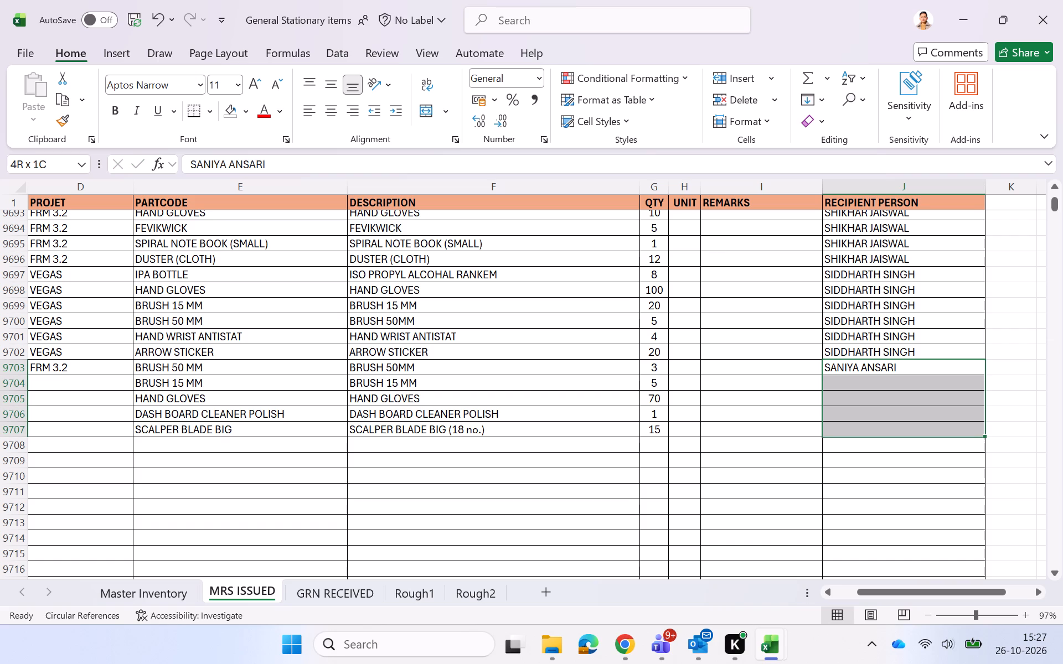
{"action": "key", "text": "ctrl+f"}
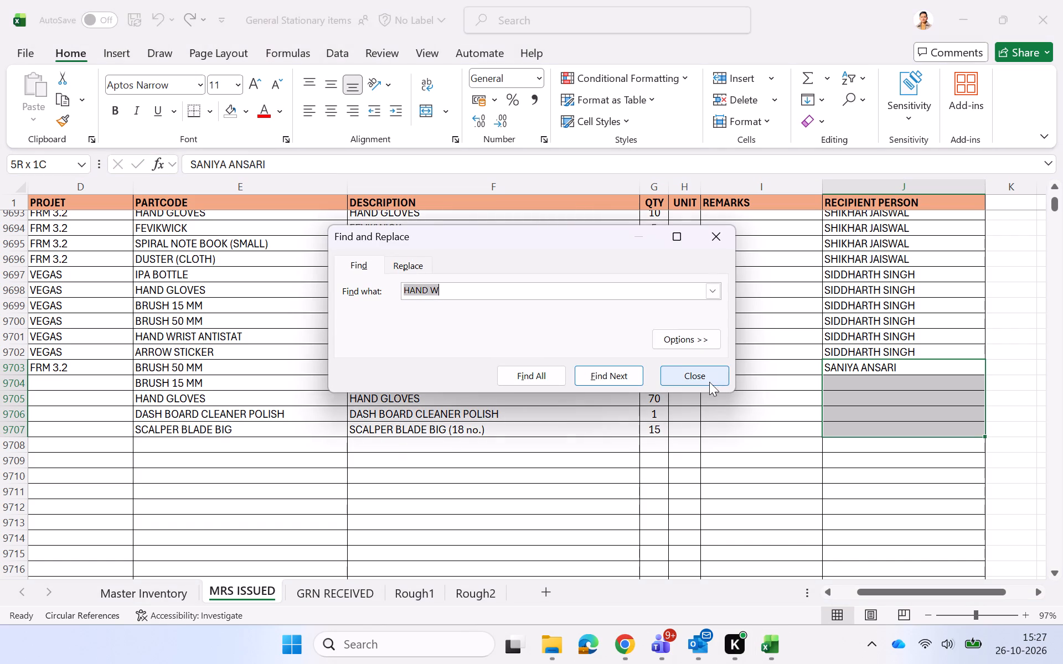
{"action": "left_click", "coordinate": [709, 382]}
{"action": "key", "text": "ctrl+d"}
Fill the date, MRS number and project from row 9703 down through row 9707, and deselect the filled range.
{"action": "key", "text": "Left"}
{"action": "key", "text": "Left"}
{"action": "key", "text": "Left"}
{"action": "key", "text": "Left"}
{"action": "key", "text": "Left"}
{"action": "key", "text": "Left"}
{"action": "key", "text": "Left"}
{"action": "key", "text": "Left"}
{"action": "key", "text": "Left"}
{"action": "key", "text": "Left"}
{"action": "key", "text": "Left"}
{"action": "key", "text": "Left"}
{"action": "key", "text": "Left"}
{"action": "key", "text": "Left"}
{"action": "key", "text": "Left"}
{"action": "key", "text": "Left"}
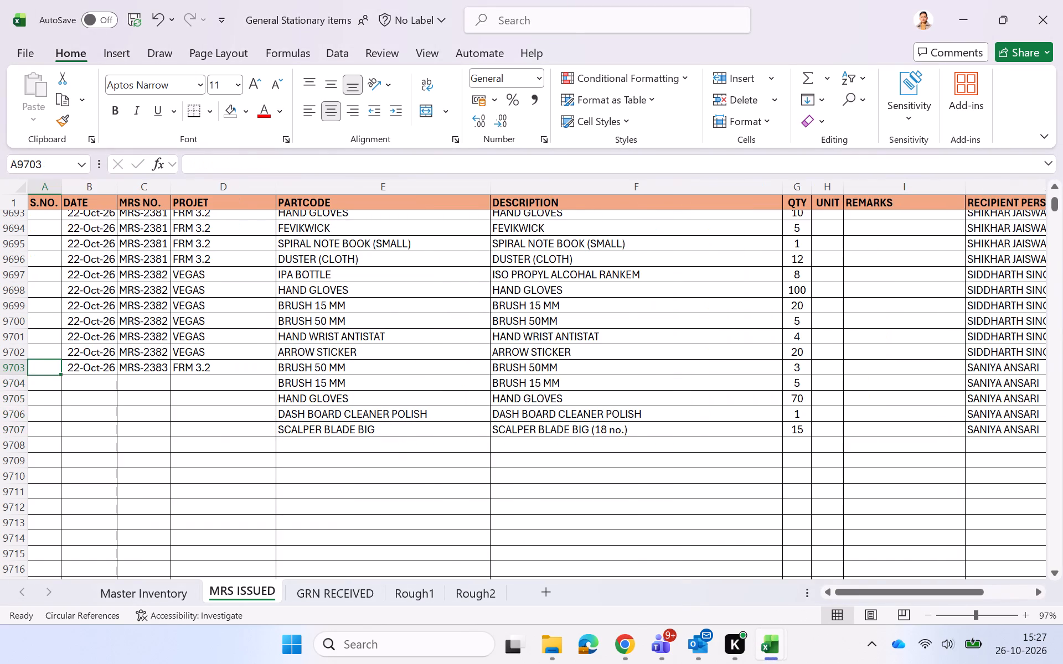
{"action": "key", "text": "Right"}
{"action": "key", "text": "shift+Right"}
{"action": "key", "text": "shift+Right"}
{"action": "key", "text": "shift+Down"}
{"action": "key", "text": "shift+Down"}
{"action": "key", "text": "shift+Down"}
{"action": "key", "text": "shift+Down"}
{"action": "key", "text": "ctrl+d"}
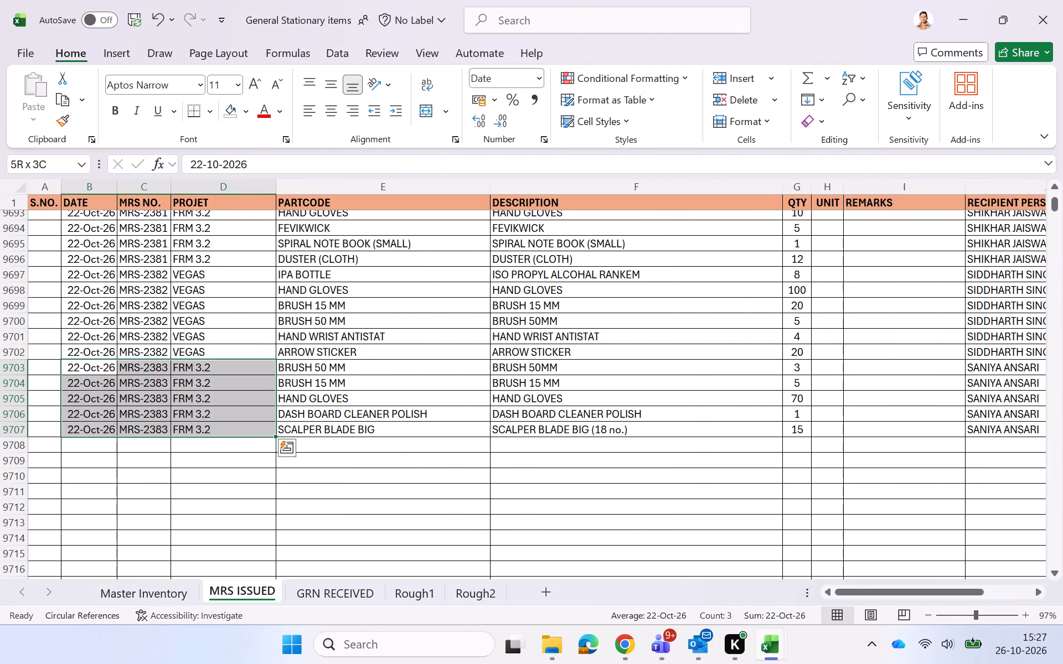
{"action": "double_click", "coordinate": [262, 481]}
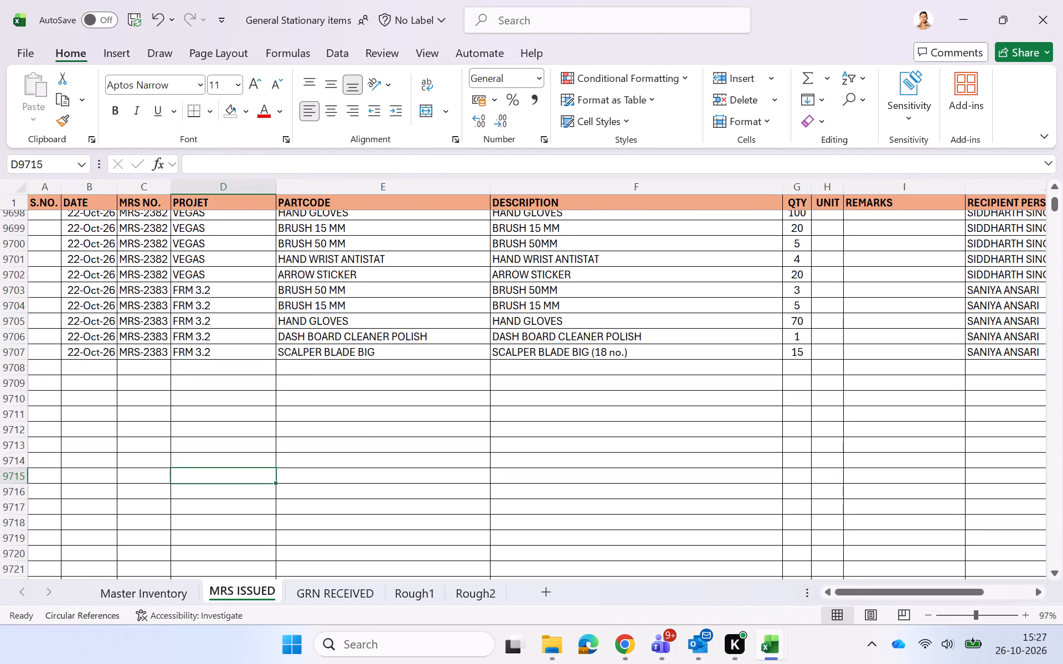
{"action": "left_click", "coordinate": [262, 481]}
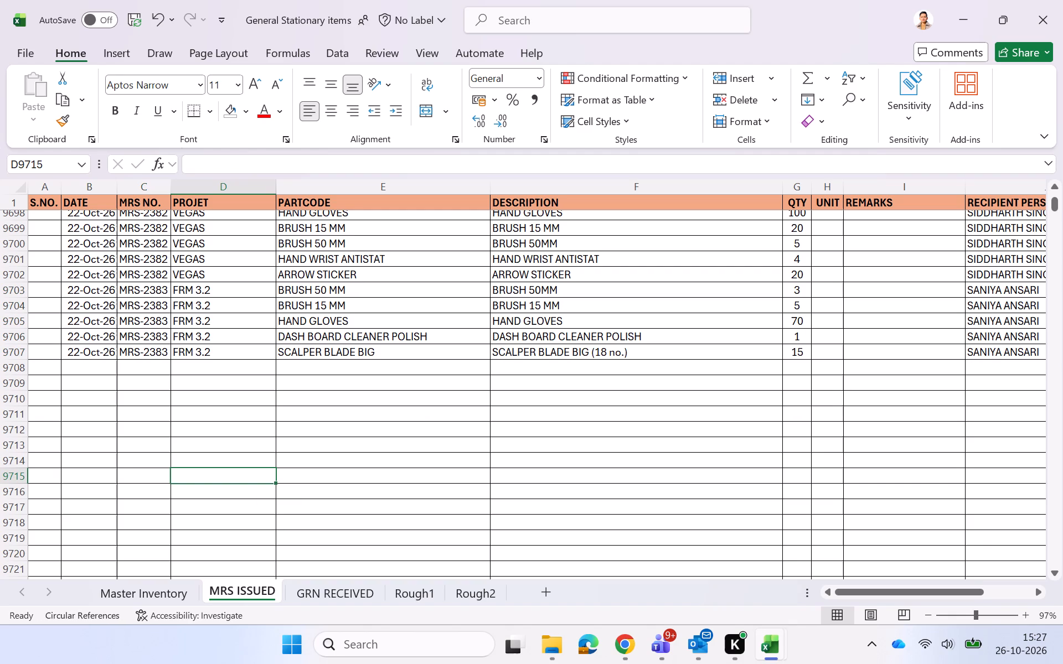
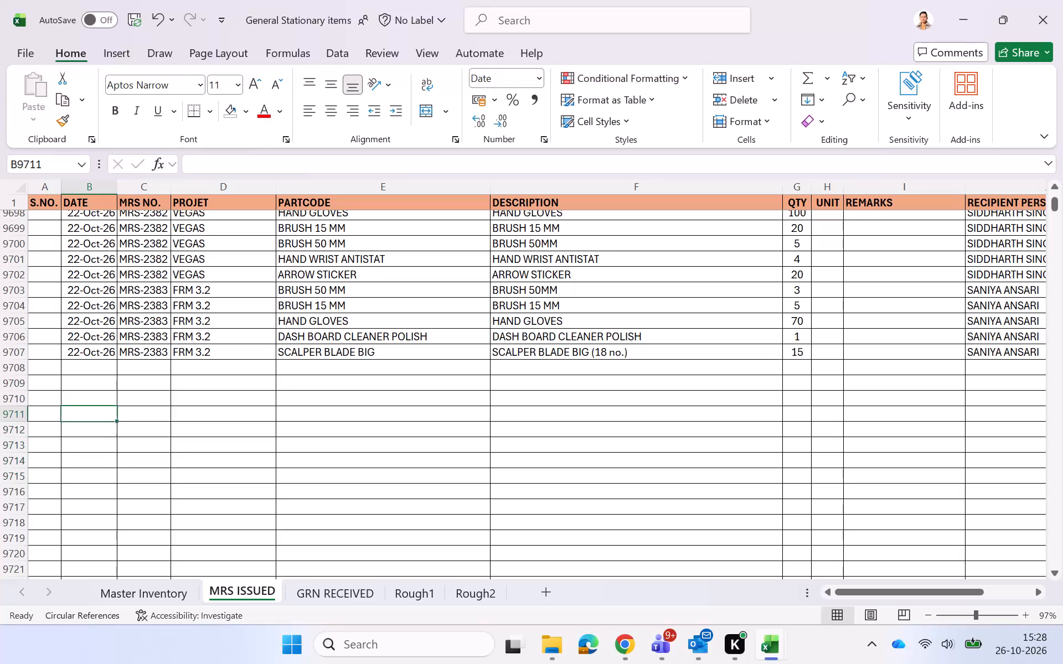
Start row 9708 with the date 22-Oct-26, MRS number MRS-2384 and project FRM 3.2.
{"action": "key", "text": "Up"}
{"action": "key", "text": "Up"}
{"action": "key", "text": "Up"}
{"action": "key", "text": "Up"}
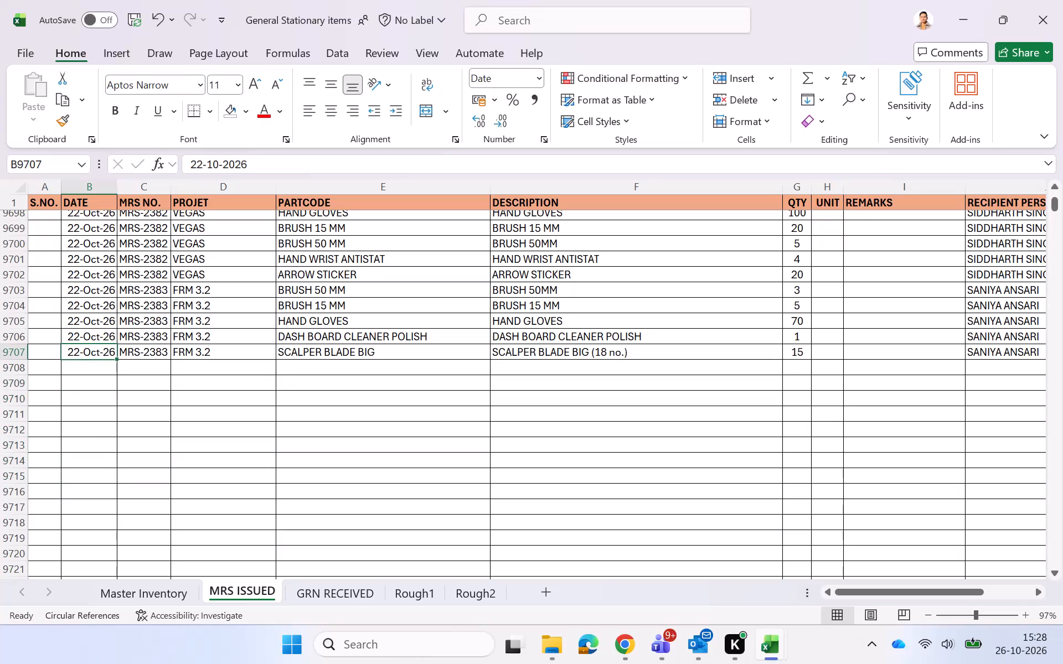
{"action": "key", "text": "ctrl+c"}
{"action": "key", "text": "Down"}
{"action": "key", "text": "ctrl+v"}
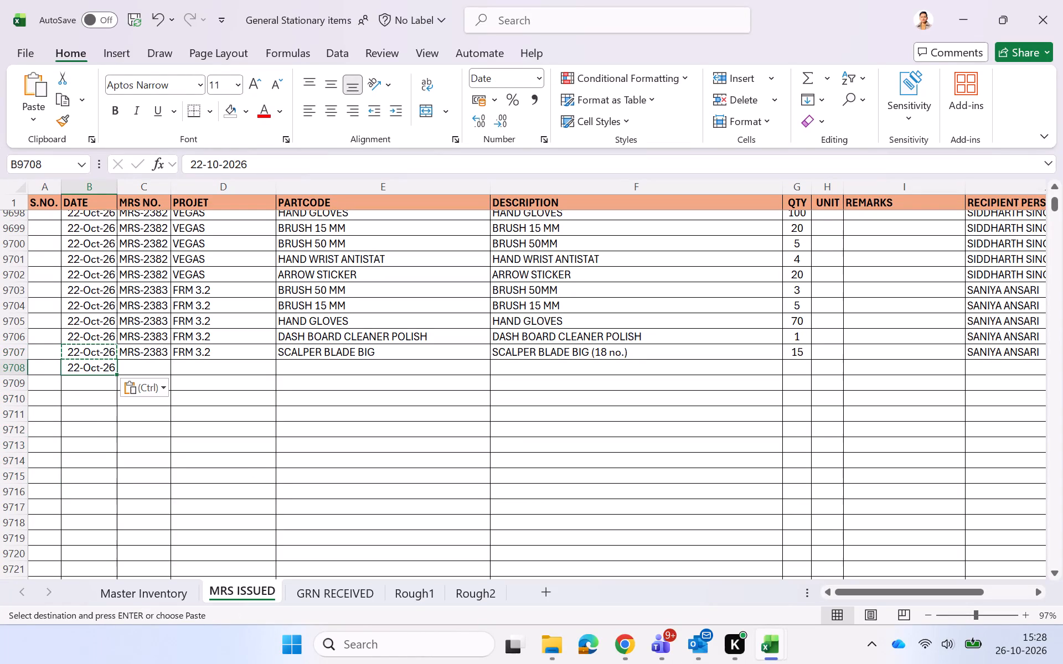
{"action": "left_click", "coordinate": [141, 357]}
{"action": "triple_click", "coordinate": [167, 360]}
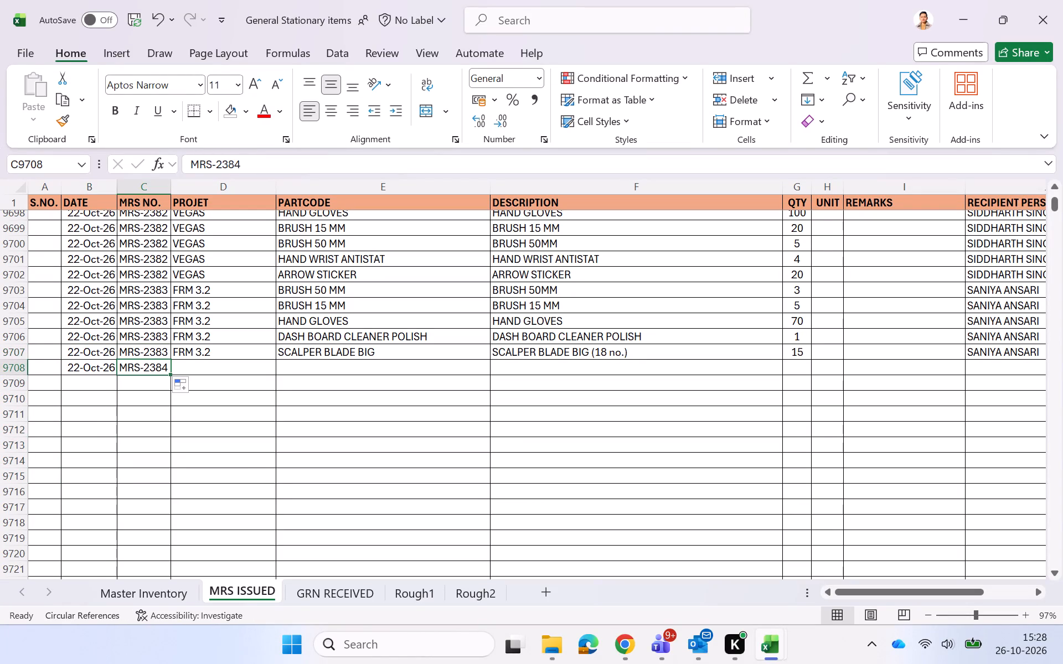
{"action": "left_click", "coordinate": [189, 365]}
{"action": "type", "text": "FR"}
{"action": "key", "text": "Right"}
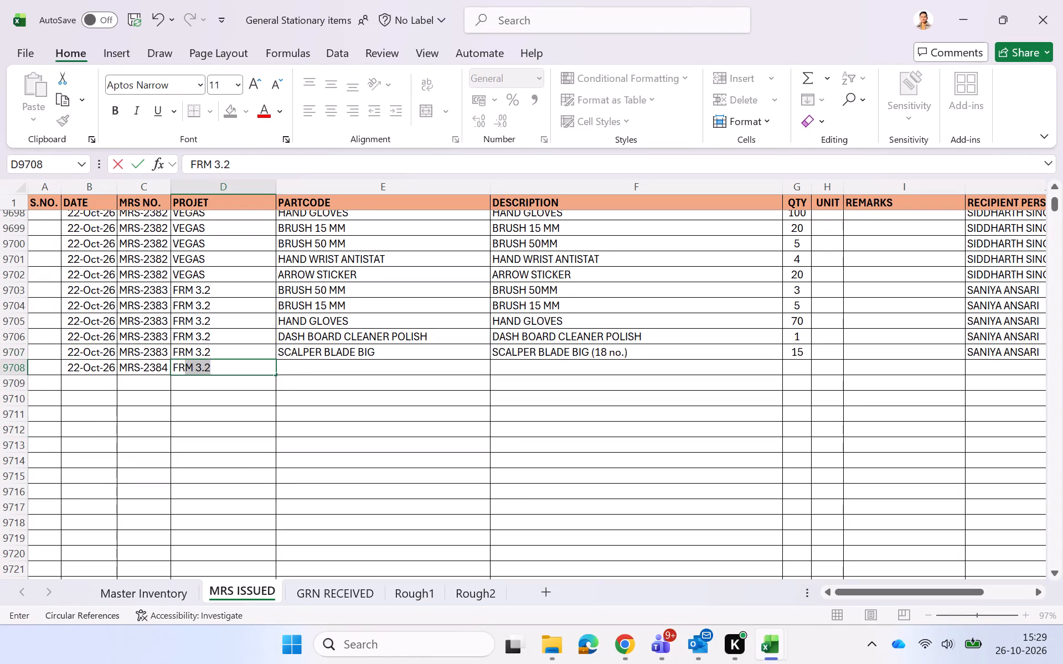
{"action": "key", "text": "Down"}
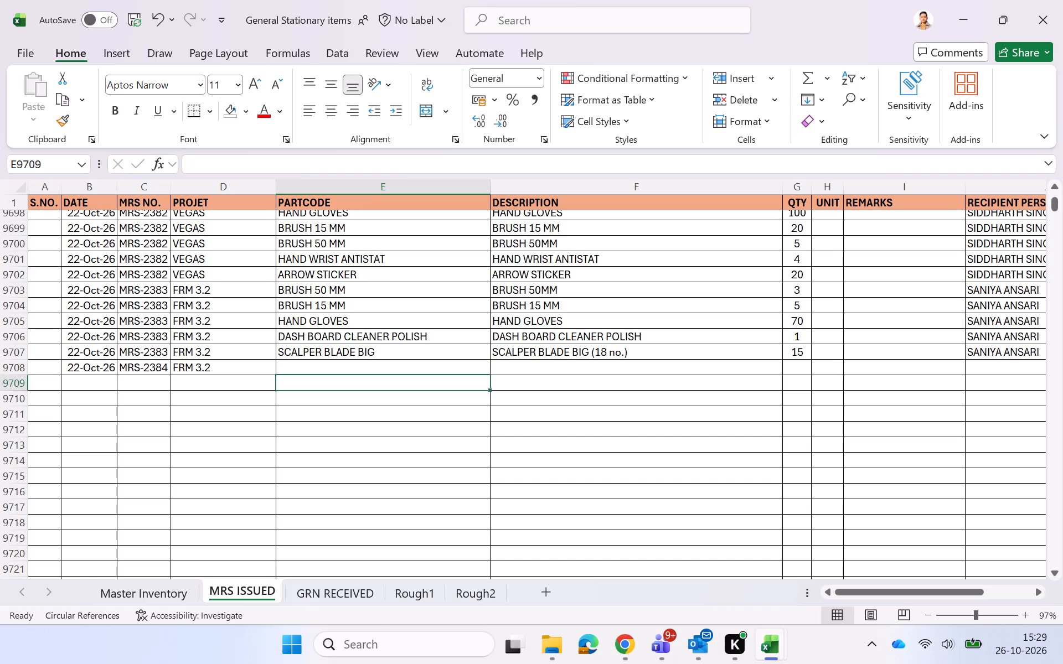
Find the CUTTER BLADE entry and copy its partcode and description into row 9708.
{"action": "key", "text": "Down"}
{"action": "key", "text": "ctrl+f"}
{"action": "type", "text": "CUTTER B"}
{"action": "key", "text": "Return"}
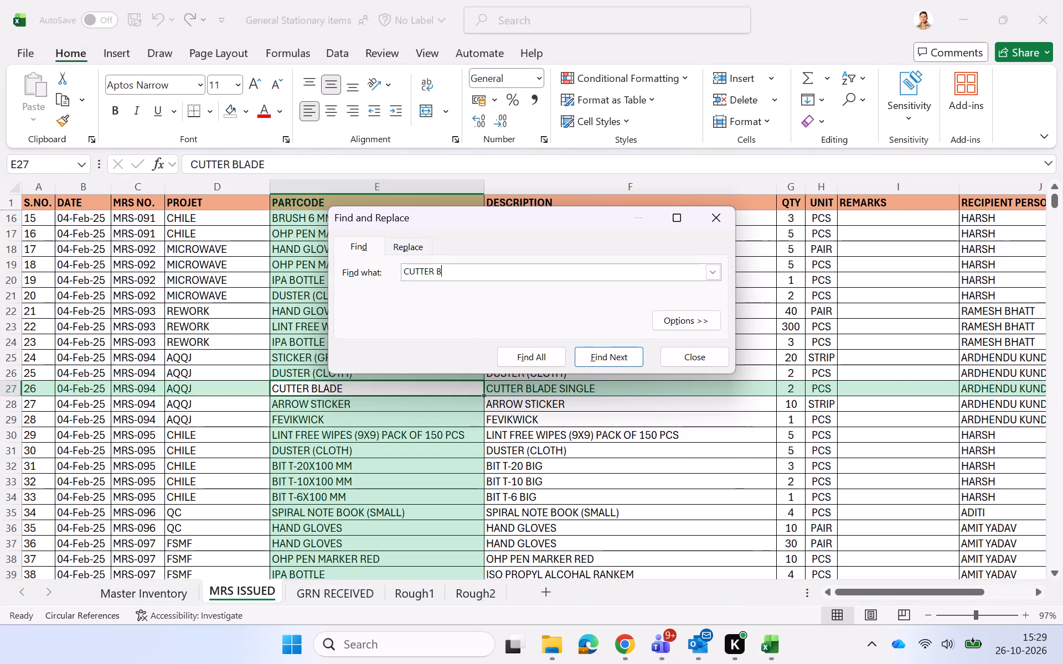
{"action": "left_click", "coordinate": [690, 360]}
{"action": "key", "text": "shift+Right"}
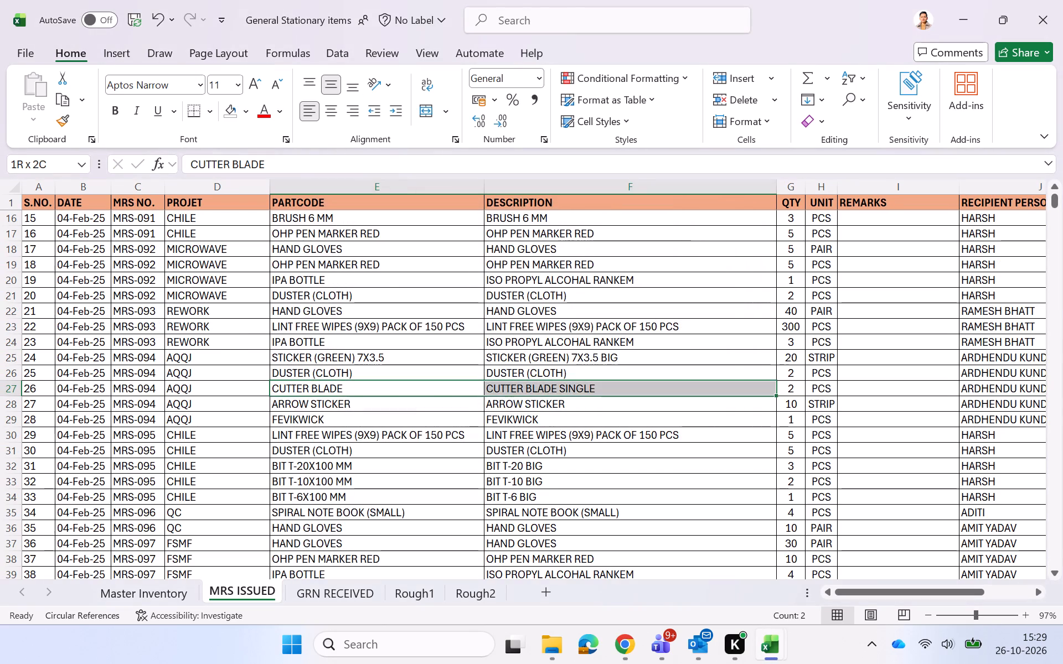
{"action": "key", "text": "ctrl+c"}
{"action": "key", "text": "ctrl+Down"}
{"action": "key", "text": "Down"}
{"action": "key", "text": "ctrl+v"}
{"action": "key", "text": "ctrl+Down"}
{"action": "key", "text": "Down"}
{"action": "key", "text": "ctrl+Up"}
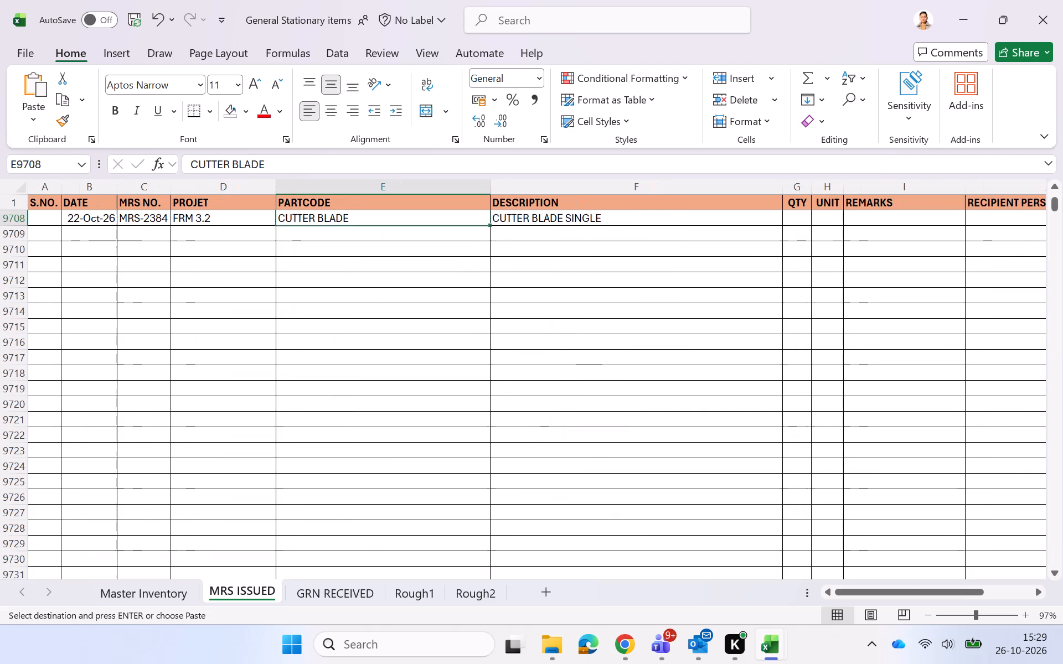
Look through the earlier MRS ISSUED entries for a block of BIT T-10, T-20 and T-25 items that could be reused.
{"action": "key", "text": "Down"}
{"action": "scroll", "coordinate": [690, 360], "scroll_direction": "up", "scroll_amount": 2}
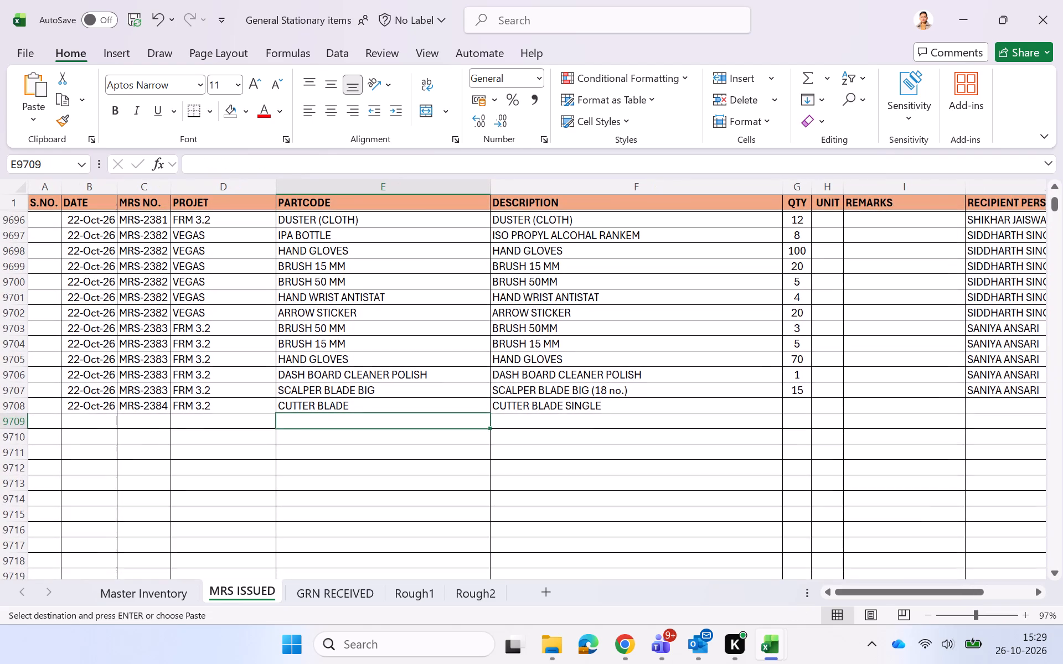
{"action": "scroll", "coordinate": [690, 360], "scroll_direction": "up", "scroll_amount": 2}
{"action": "scroll", "coordinate": [456, 391], "scroll_direction": "up", "scroll_amount": 16}
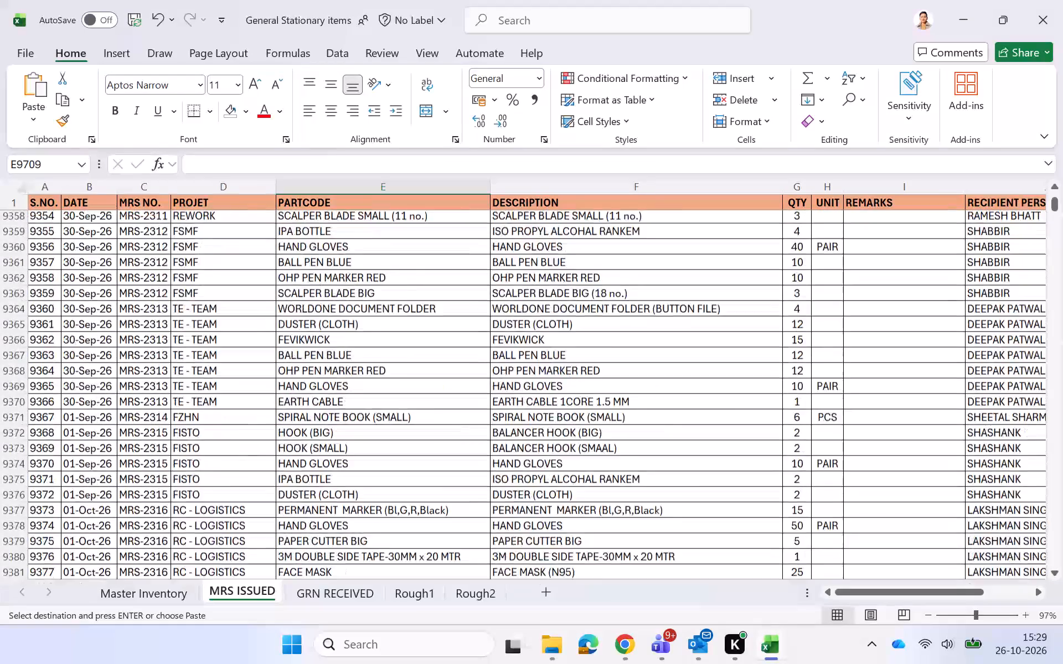
{"action": "scroll", "coordinate": [456, 391], "scroll_direction": "up", "scroll_amount": 6}
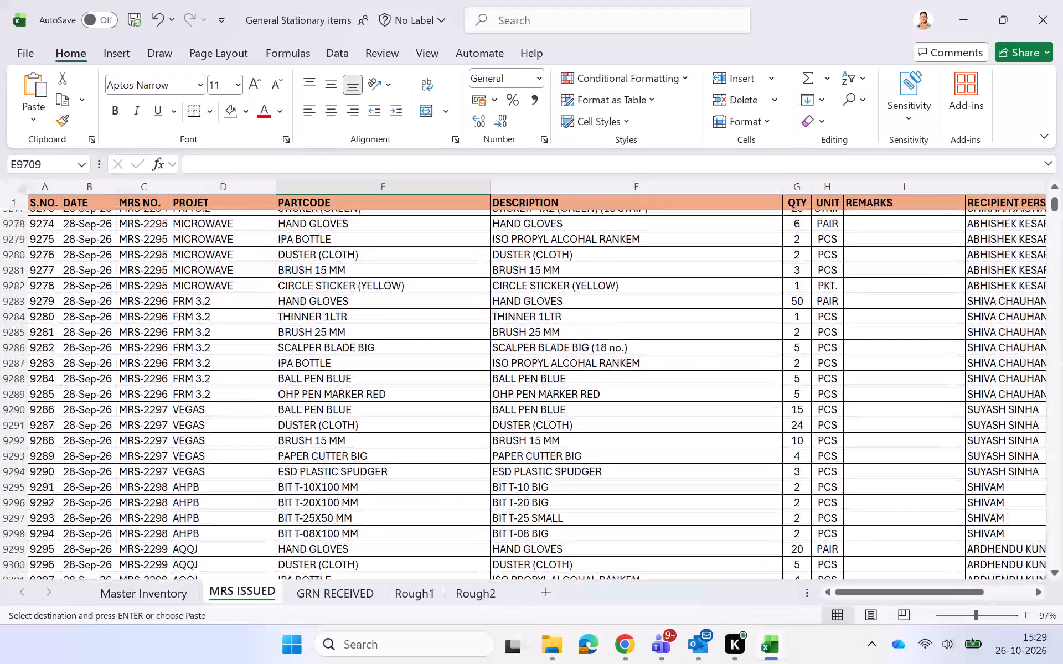
{"action": "left_click", "coordinate": [412, 483]}
{"action": "key", "text": "shift+Right"}
{"action": "key", "text": "shift+Down"}
{"action": "key", "text": "shift+Down"}
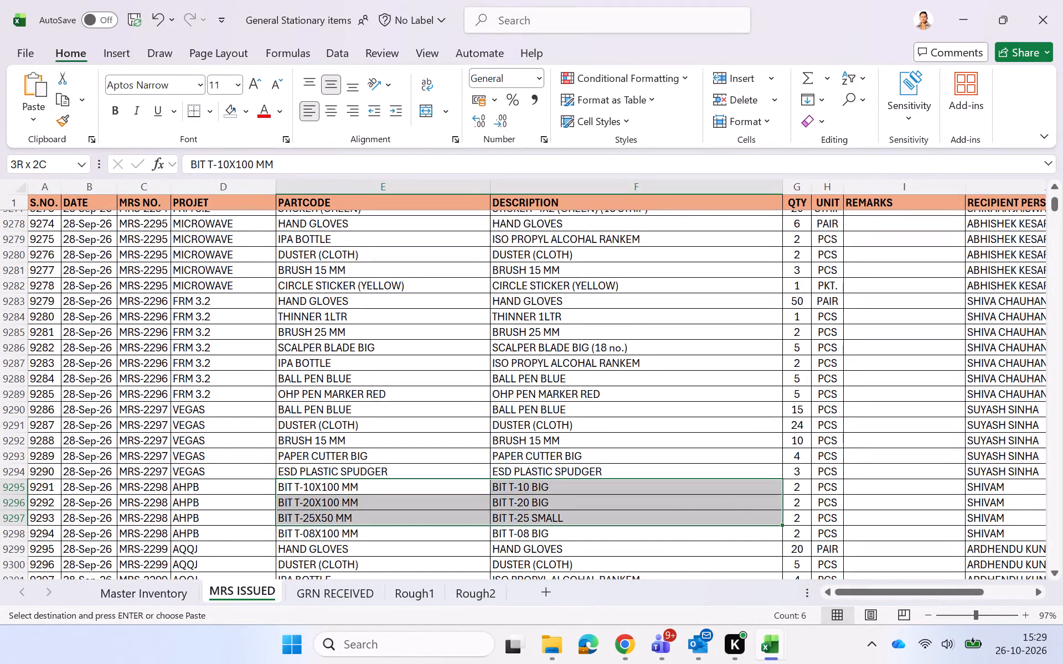
{"action": "left_click", "coordinate": [437, 359]}
Add filters to the Master Inventory header row and filter the PARTCODE column for BIT.
{"action": "left_click", "coordinate": [160, 584]}
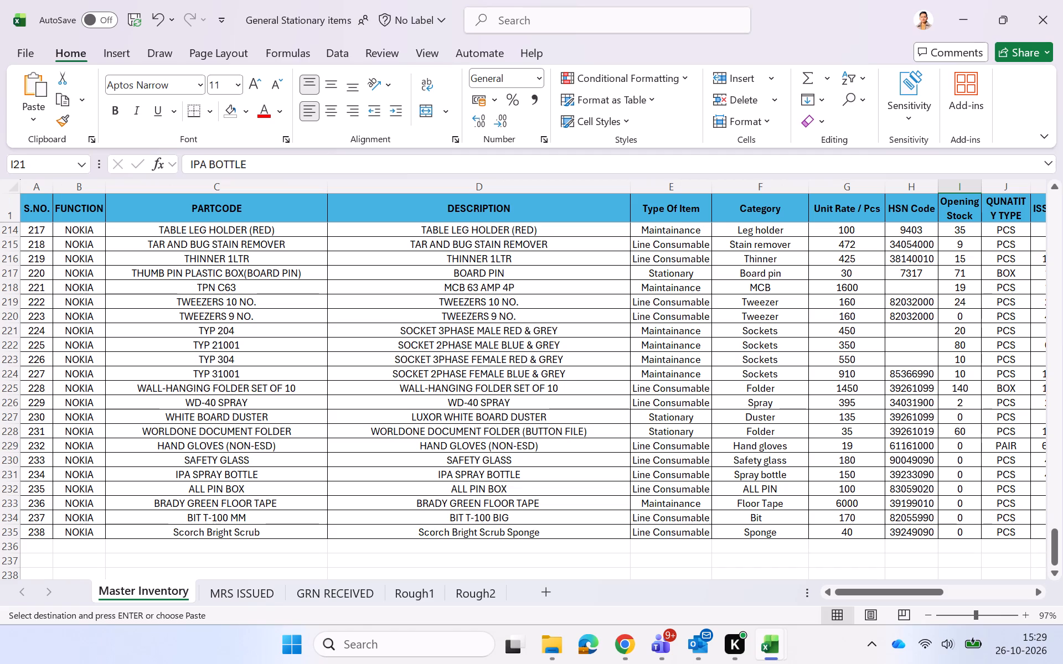
{"action": "left_click", "coordinate": [259, 206]}
{"action": "key", "text": "ctrl+shift+l"}
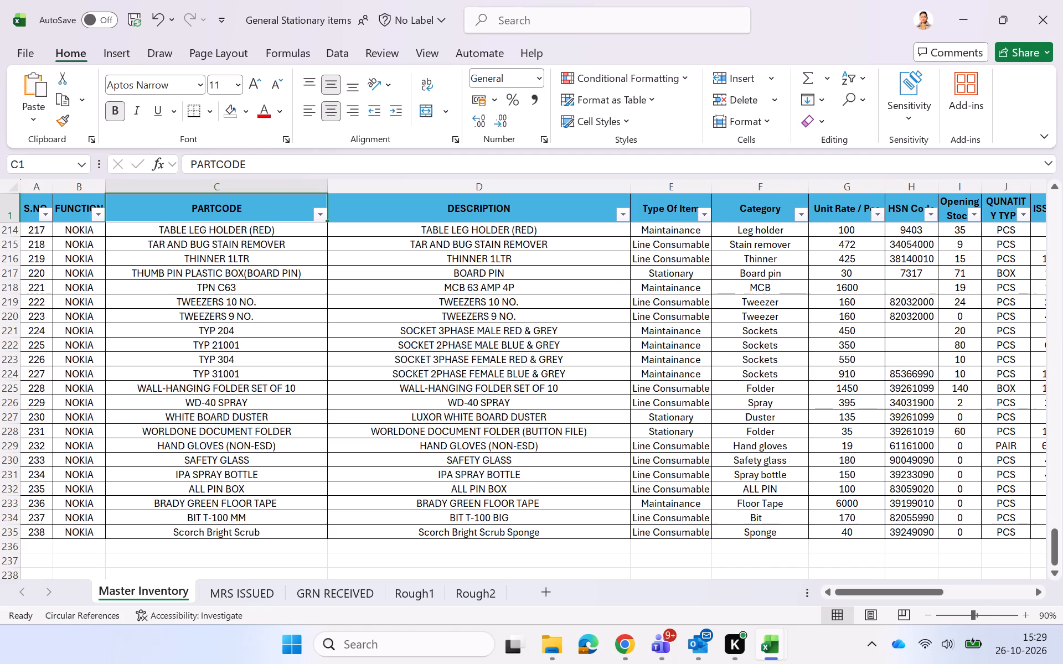
{"action": "left_click", "coordinate": [317, 212]}
{"action": "left_click", "coordinate": [205, 361]}
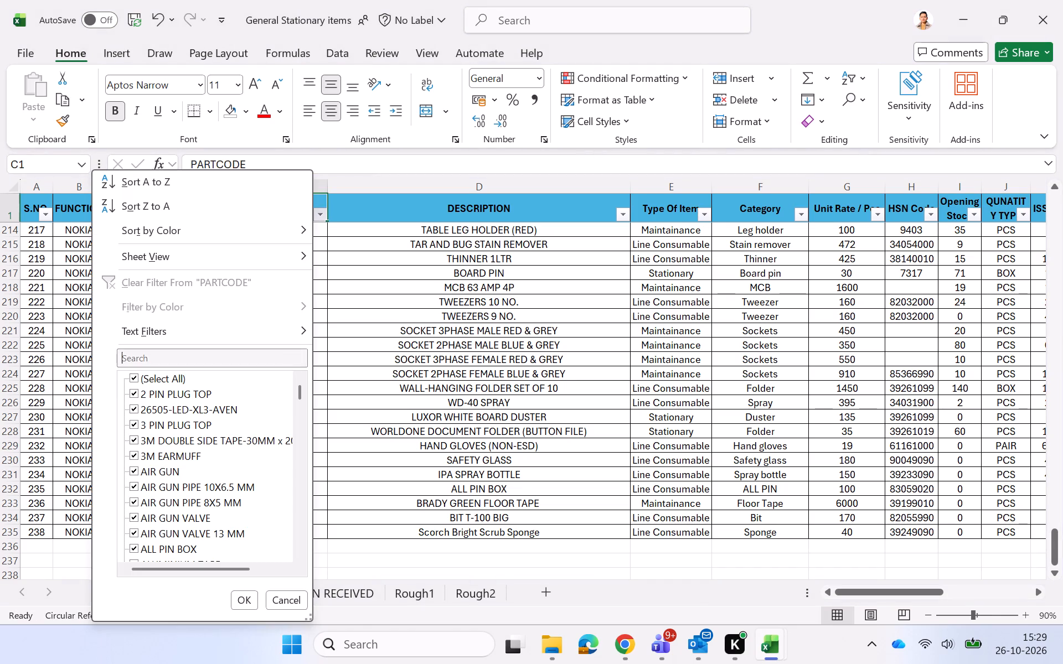
{"action": "type", "text": "BIT"}
{"action": "key", "text": "Return"}
{"action": "scroll", "coordinate": [205, 361], "scroll_direction": "up", "scroll_amount": 3}
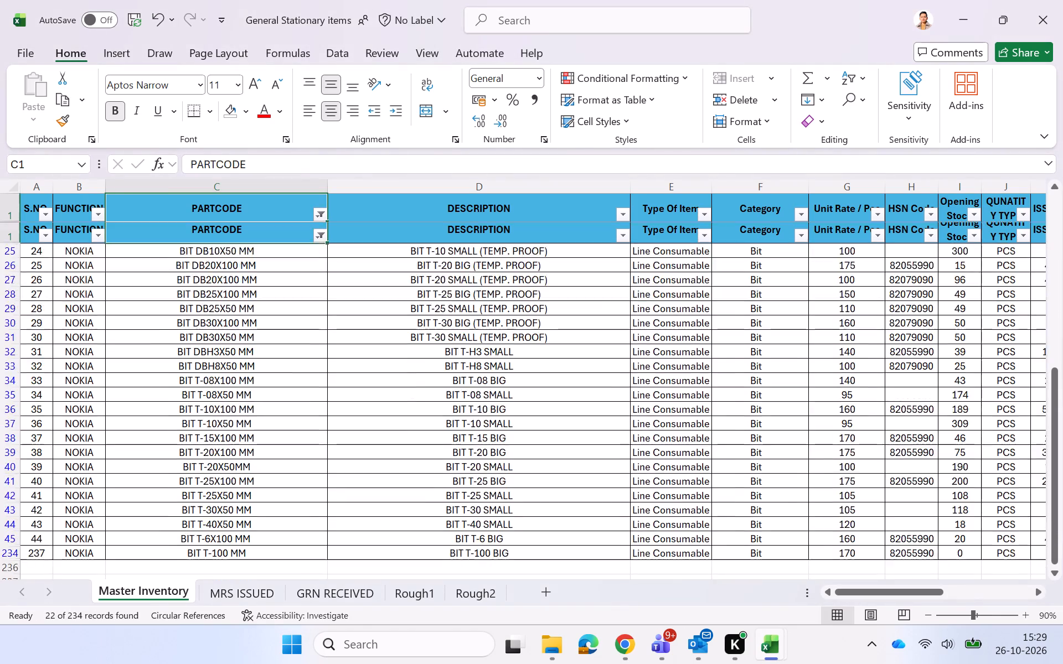
Copy the BIT T-25X100 MM partcode and its BIT T-25 BIG description from Master Inventory over the item in MRS ISSUED row 9297.
{"action": "left_click", "coordinate": [249, 354]}
{"action": "key", "text": "Up"}
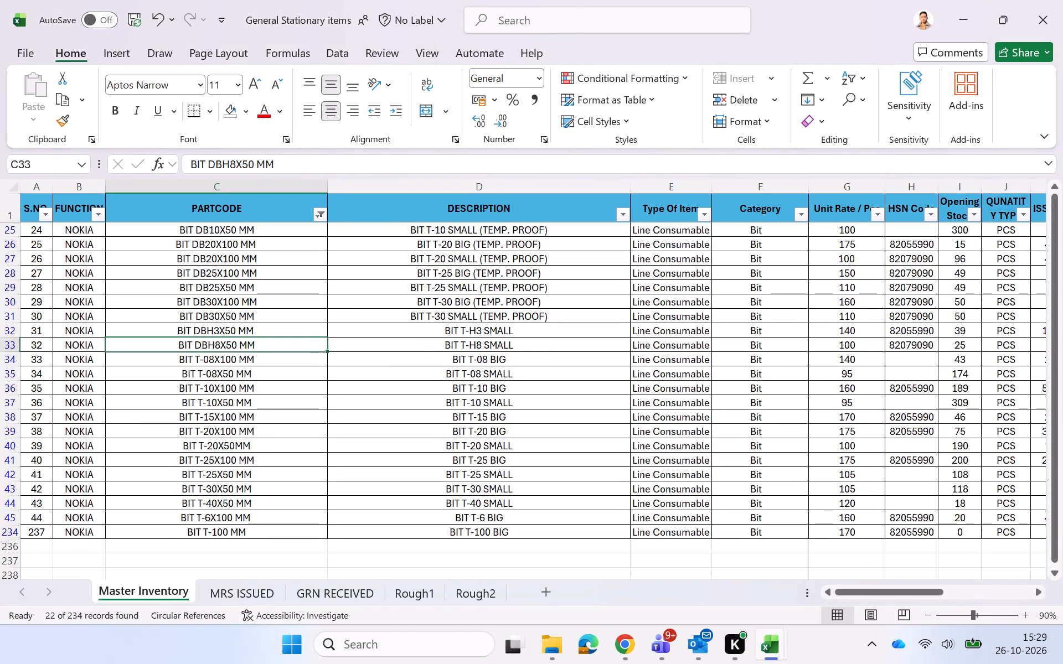
{"action": "key", "text": "Up"}
{"action": "key", "text": "Down"}
{"action": "key", "text": "Down"}
{"action": "key", "text": "Down"}
{"action": "key", "text": "Down"}
{"action": "key", "text": "Down"}
{"action": "key", "text": "Down"}
{"action": "key", "text": "Down"}
{"action": "key", "text": "Down"}
{"action": "key", "text": "Down"}
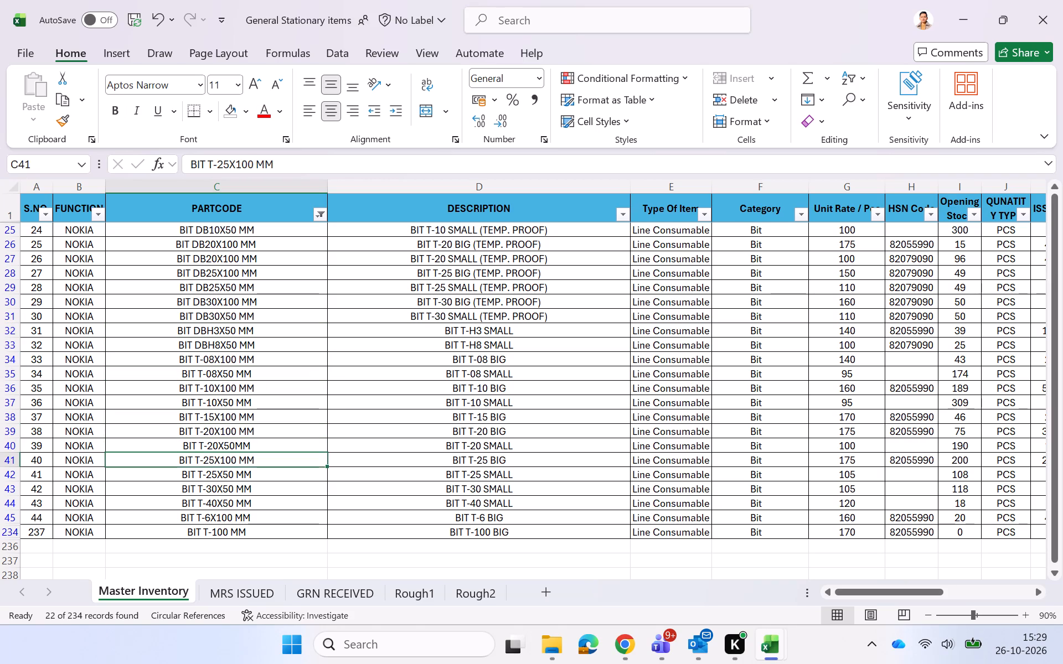
{"action": "key", "text": "shift+Right"}
{"action": "key", "text": "ctrl+c"}
{"action": "key", "text": "ctrl+Page_Down"}
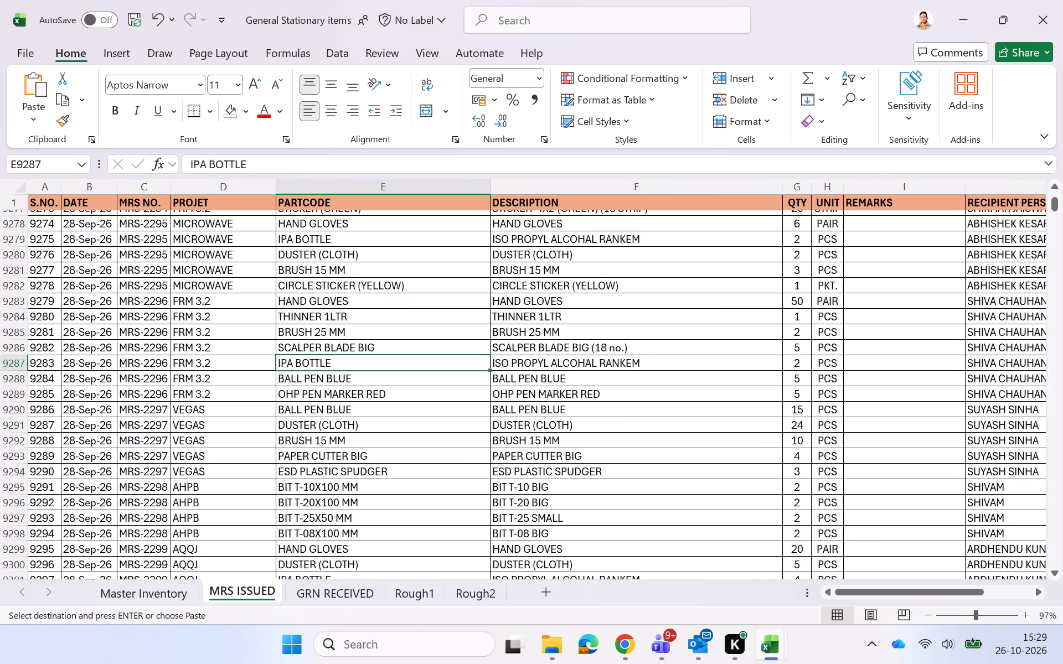
{"action": "key", "text": "Down"}
{"action": "key", "text": "Down"}
{"action": "key", "text": "Down"}
{"action": "key", "text": "Down"}
{"action": "key", "text": "Down"}
{"action": "key", "text": "Down"}
{"action": "key", "text": "Down"}
{"action": "key", "text": "Down"}
{"action": "key", "text": "Down"}
{"action": "key", "text": "Down"}
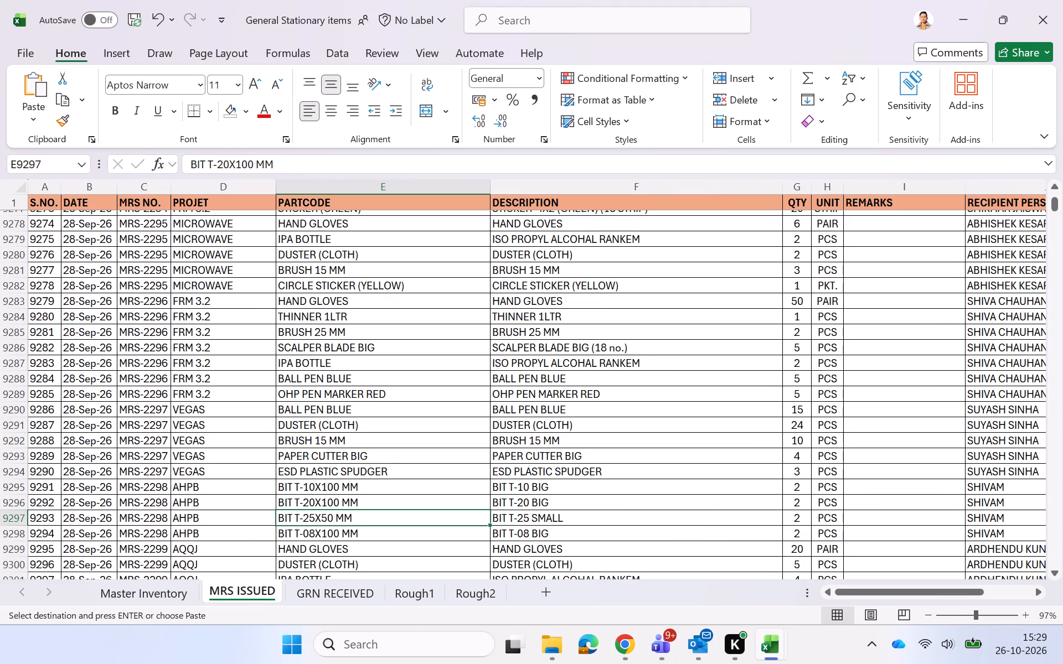
{"action": "key", "text": "ctrl+v"}
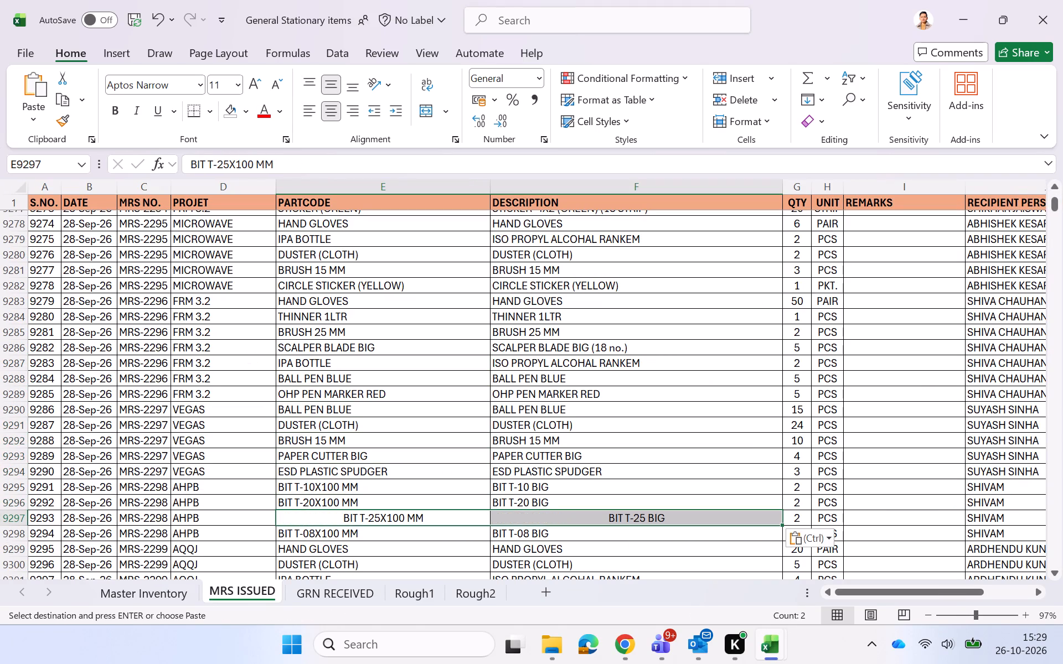
Left-align the whole PARTCODE and DESCRIPTION columns in MRS ISSUED.
{"action": "key", "text": "Down"}
{"action": "key", "text": "Up"}
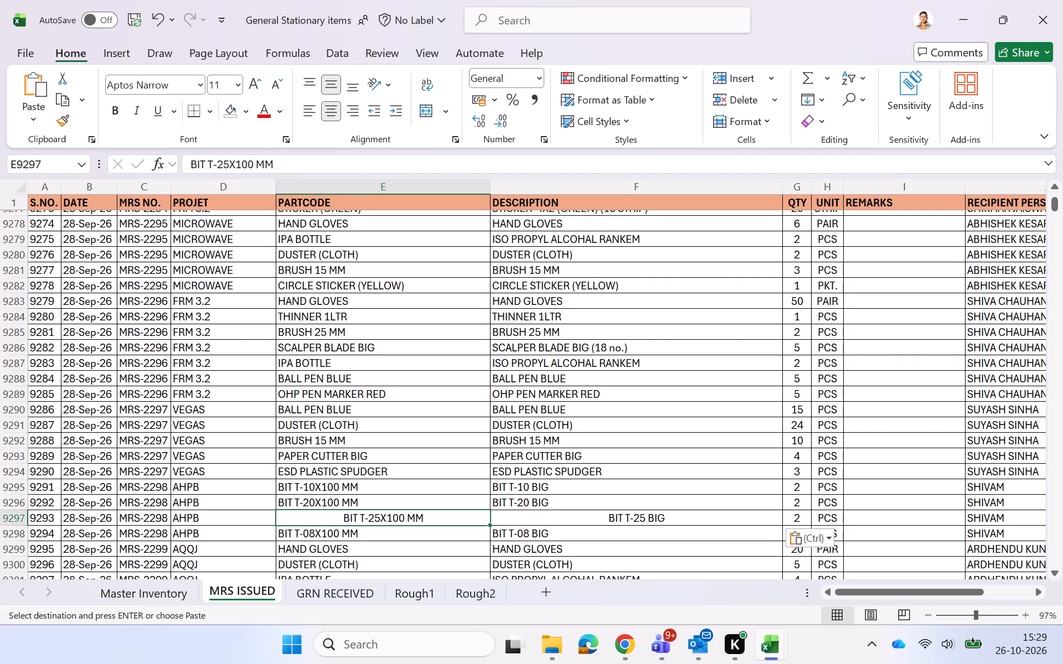
{"action": "key", "text": "Up"}
{"action": "key", "text": "Up"}
{"action": "key", "text": "shift+Right"}
{"action": "key", "text": "shift+Down"}
{"action": "key", "text": "shift+Down"}
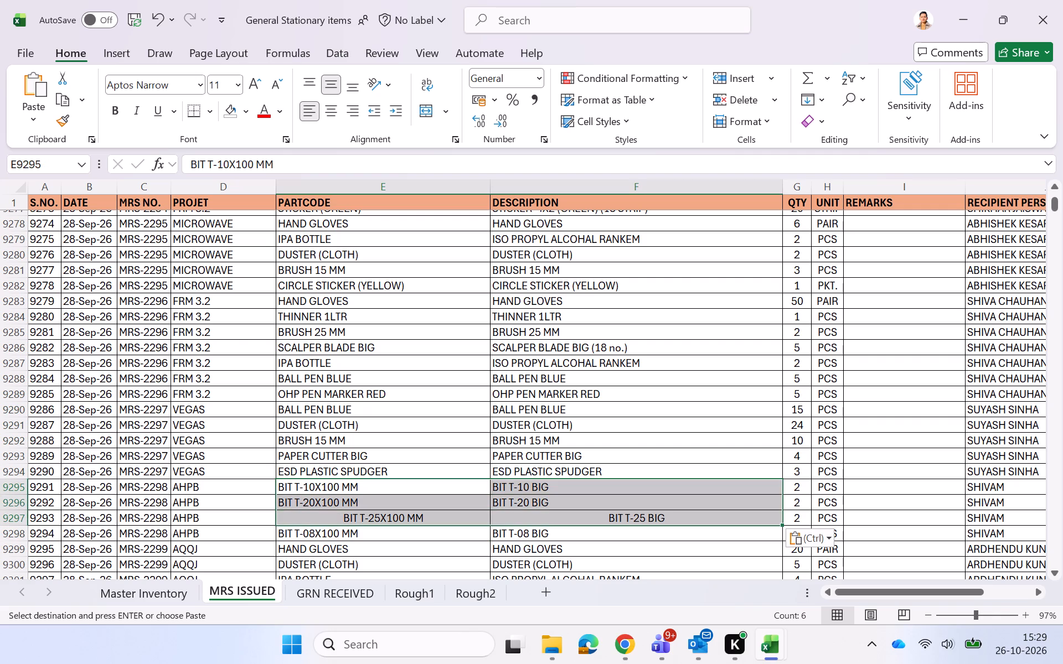
{"action": "left_click", "coordinate": [393, 184]}
{"action": "key", "text": "shift+Right"}
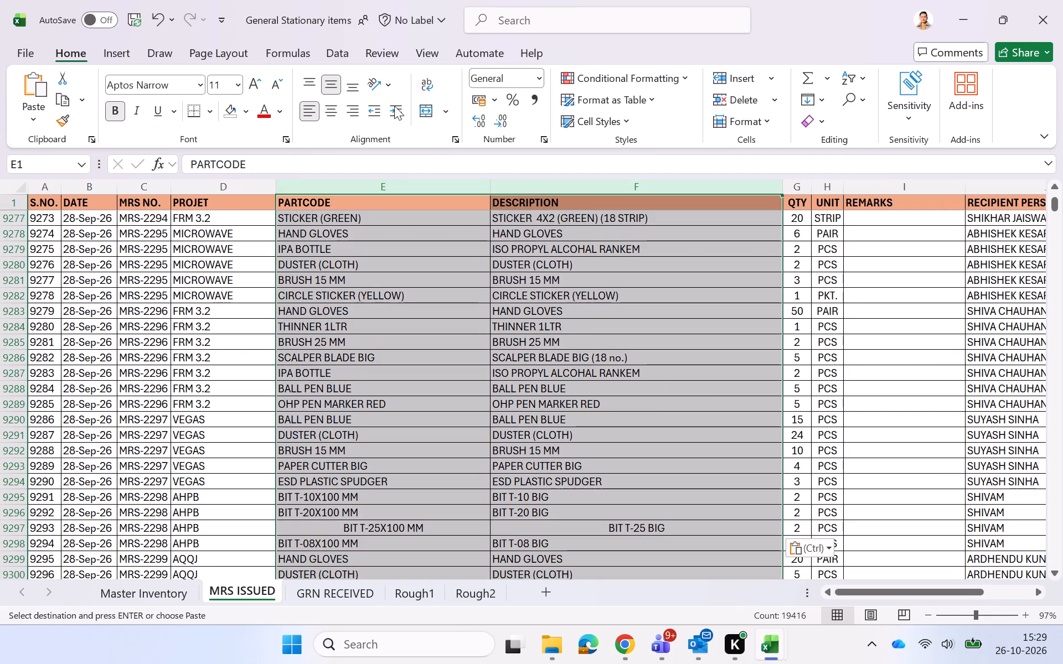
{"action": "double_click", "coordinate": [315, 113]}
{"action": "left_click", "coordinate": [408, 422]}
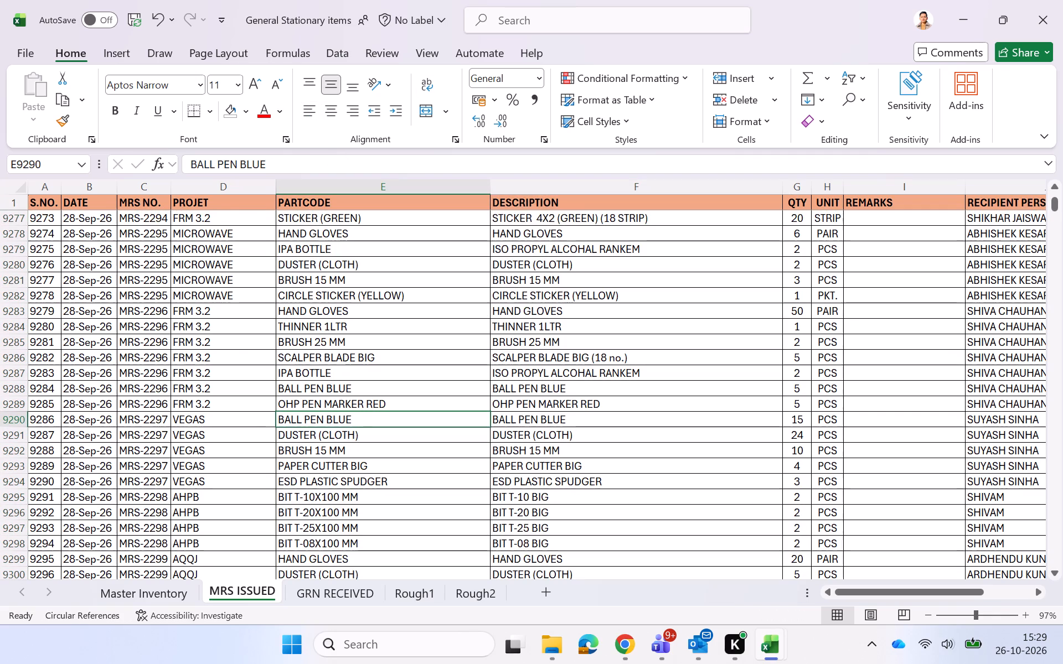
Copy the BIT T-10X100, T-20X100 and T-25X100 MM partcodes and descriptions from rows 9295 to 9297 into rows 9709 to 9711.
{"action": "left_click", "coordinate": [388, 499]}
{"action": "key", "text": "shift+Right"}
{"action": "key", "text": "shift+Down"}
{"action": "key", "text": "shift+Down"}
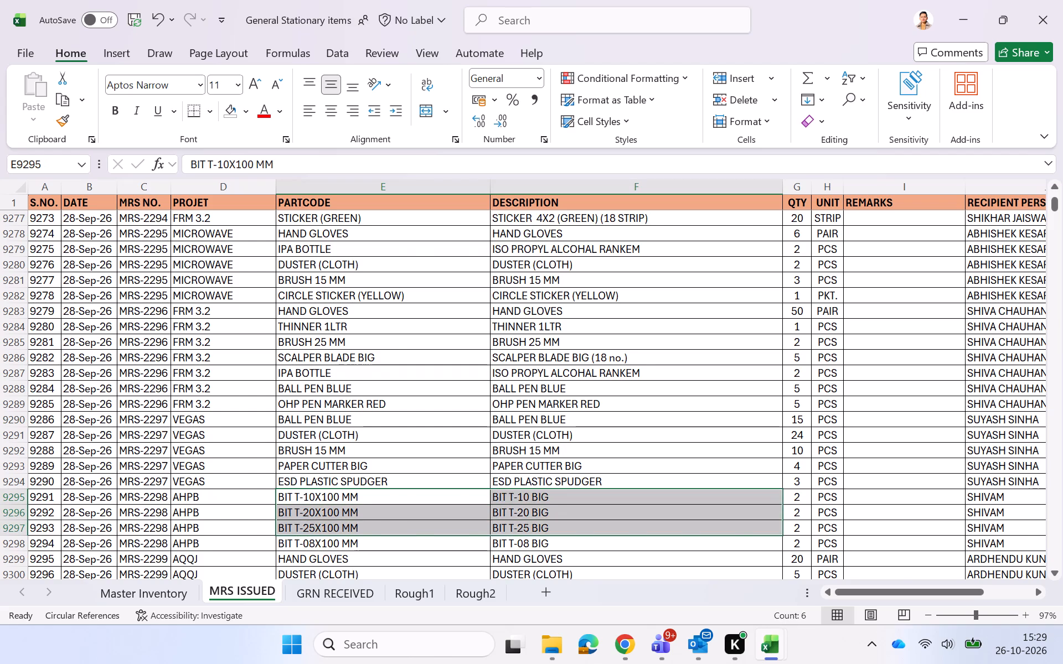
{"action": "key", "text": "ctrl+c"}
{"action": "key", "text": "ctrl+Down"}
{"action": "key", "text": "Down"}
{"action": "key", "text": "ctrl+v"}
{"action": "scroll", "coordinate": [388, 499], "scroll_direction": "down", "scroll_amount": 1}
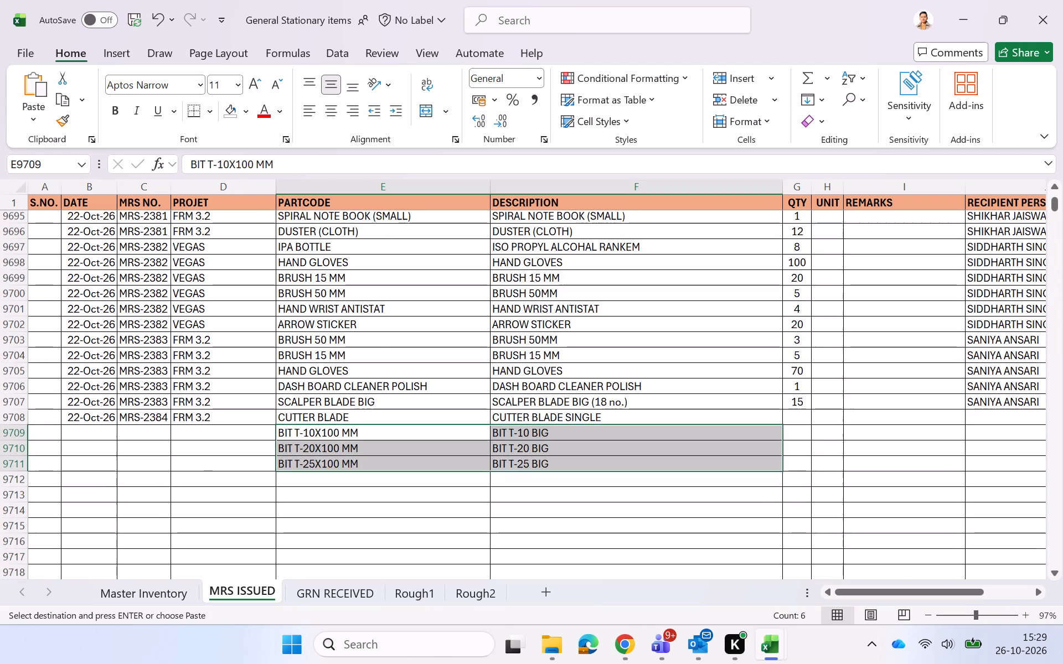
{"action": "scroll", "coordinate": [388, 499], "scroll_direction": "down", "scroll_amount": 1}
Find the THINNER 1LTR entry and copy its partcode and description into row 9712.
{"action": "left_click", "coordinate": [388, 499]}
{"action": "key", "text": "ctrl+f"}
{"action": "key", "text": "r"}
{"action": "key", "text": "BackSpace"}
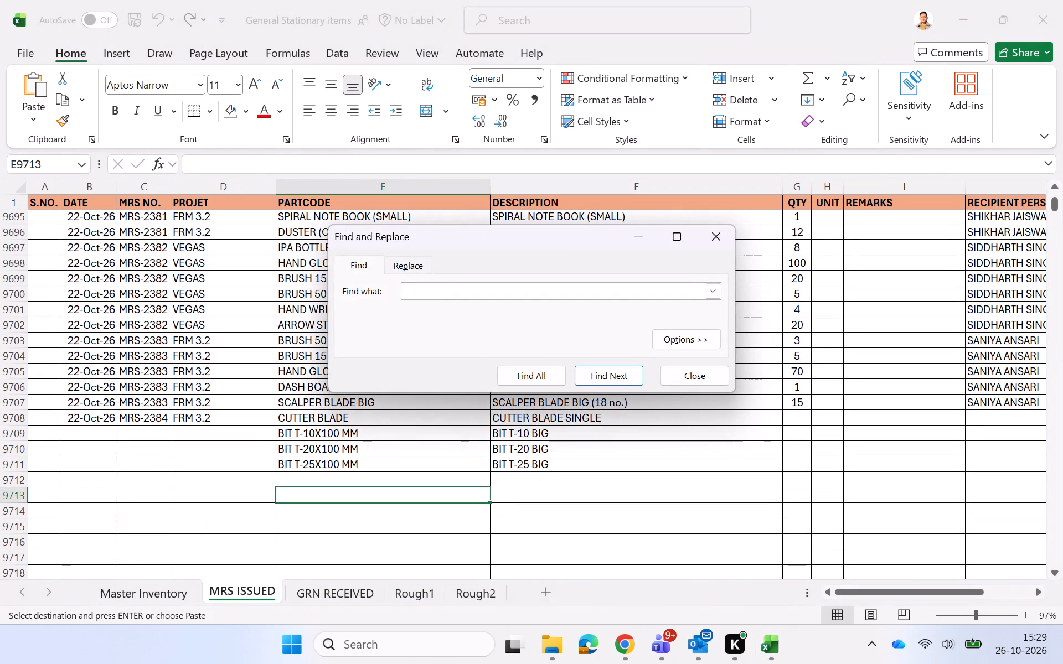
{"action": "type", "text": "THINN"}
{"action": "key", "text": "Return"}
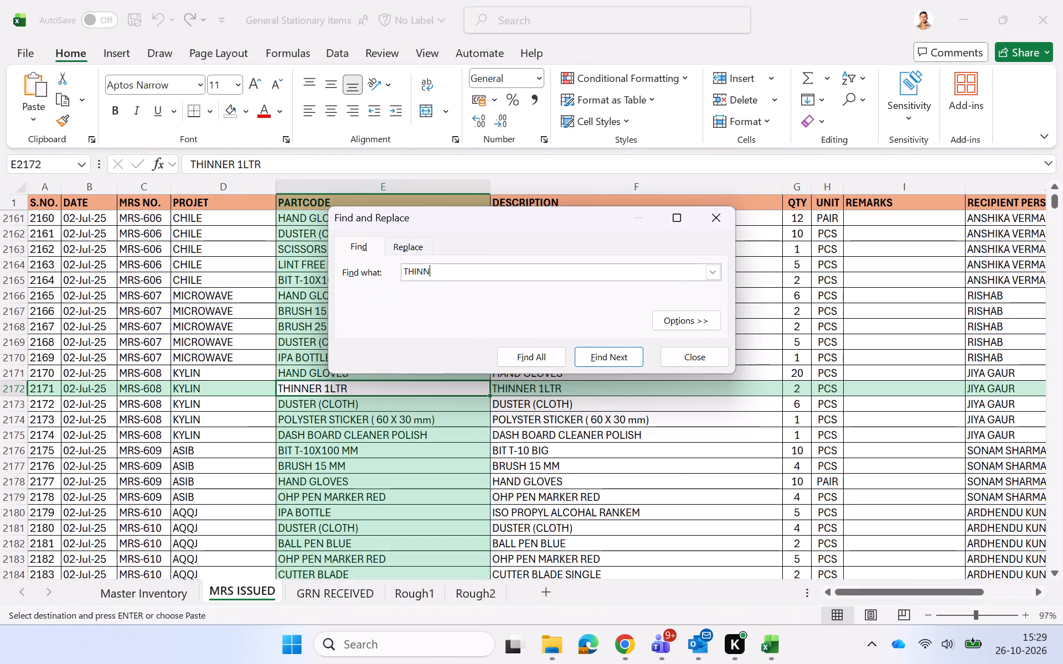
{"action": "left_click", "coordinate": [698, 364]}
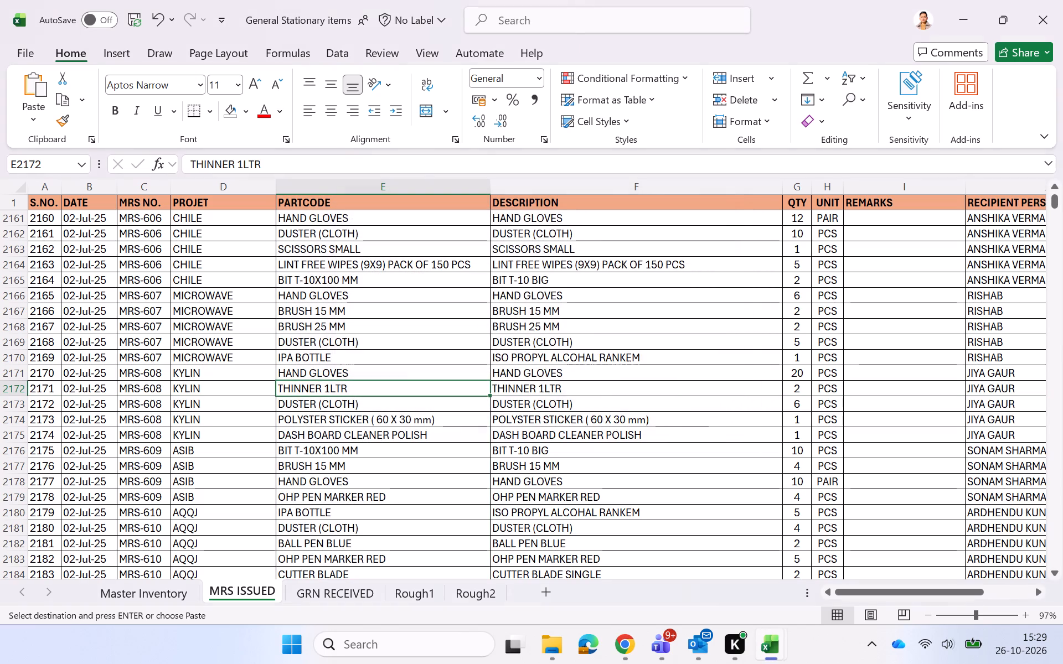
{"action": "key", "text": "shift+Right"}
{"action": "key", "text": "ctrl+c"}
{"action": "key", "text": "ctrl+Down"}
{"action": "key", "text": "Down"}
{"action": "key", "text": "ctrl+v"}
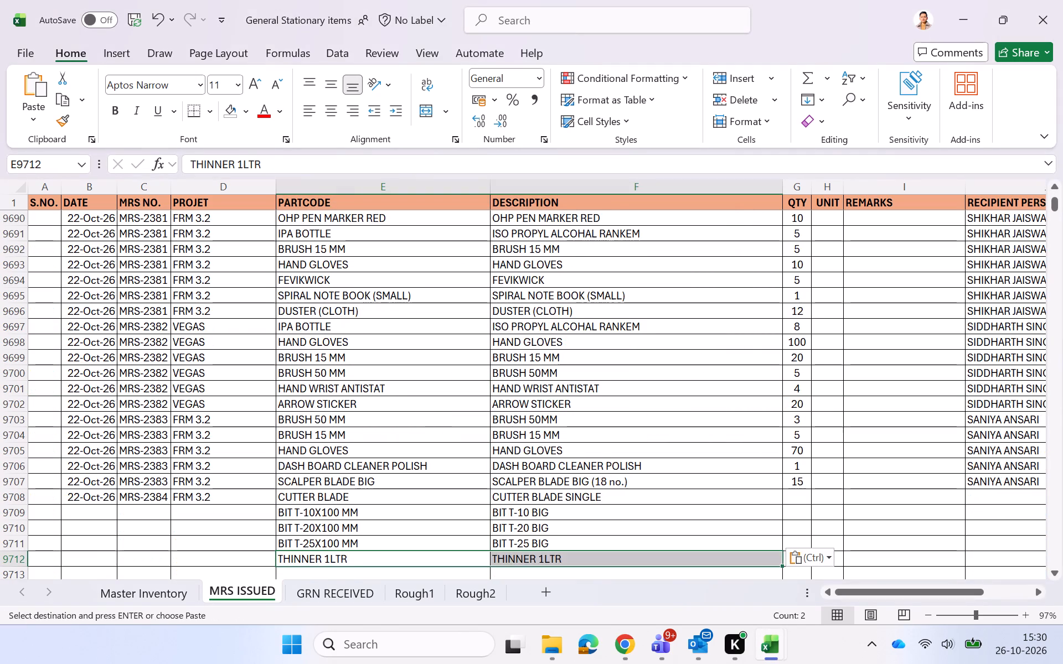
Copy the FEVIKWICK partcode and description from row 9694 into row 9713.
{"action": "key", "text": "Right"}
{"action": "key", "text": "Down"}
{"action": "key", "text": "Left"}
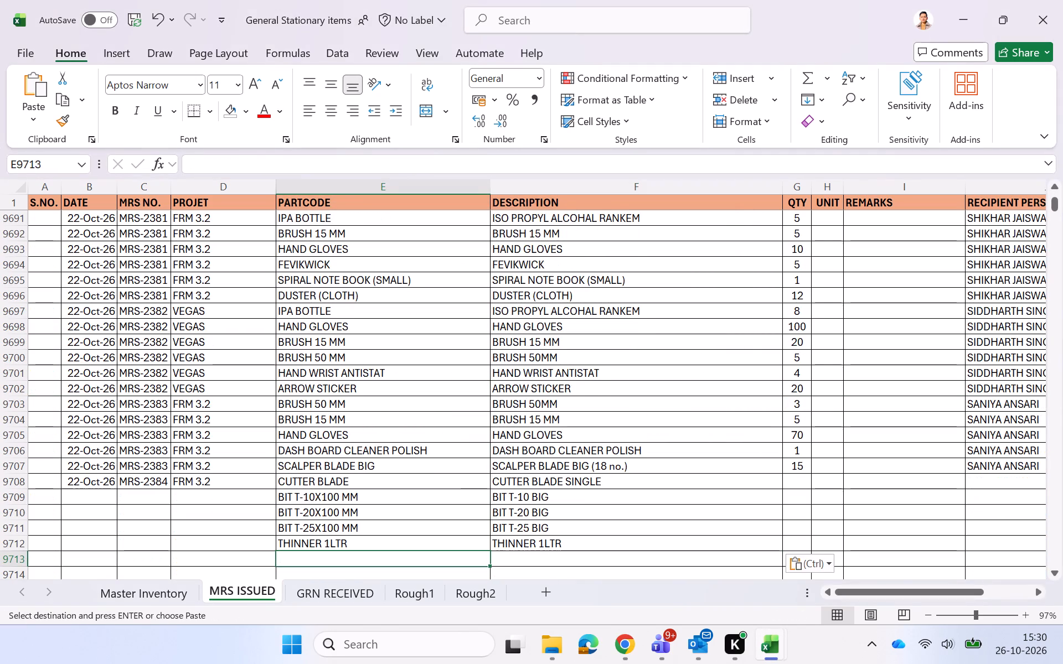
{"action": "left_click", "coordinate": [464, 262]}
{"action": "key", "text": "shift+Right"}
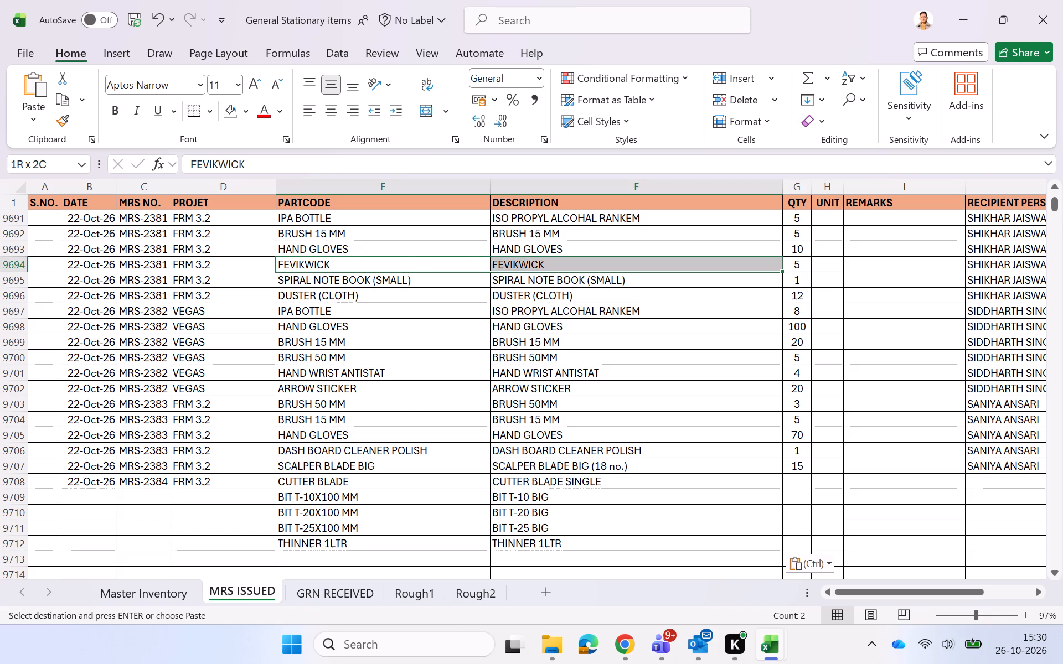
{"action": "key", "text": "ctrl+c"}
{"action": "key", "text": "ctrl+Down"}
{"action": "key", "text": "Down"}
{"action": "key", "text": "Escape"}
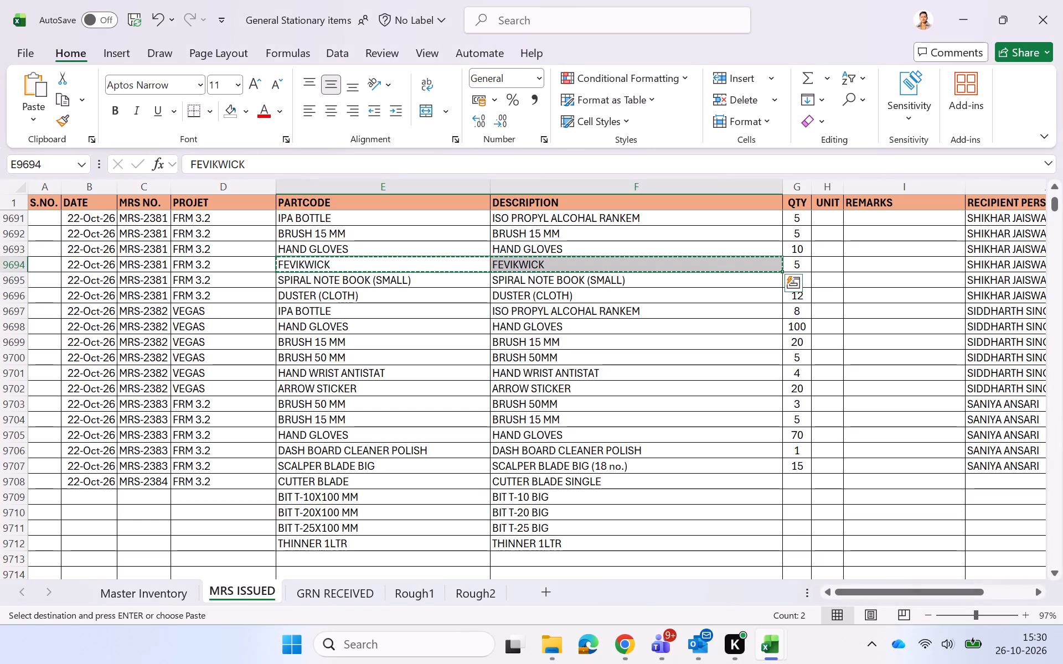
{"action": "key", "text": "ctrl+c"}
{"action": "key", "text": "ctrl+Down"}
{"action": "key", "text": "Down"}
{"action": "key", "text": "ctrl+v"}
{"action": "key", "text": "ctrl+Down"}
{"action": "key", "text": "Down"}
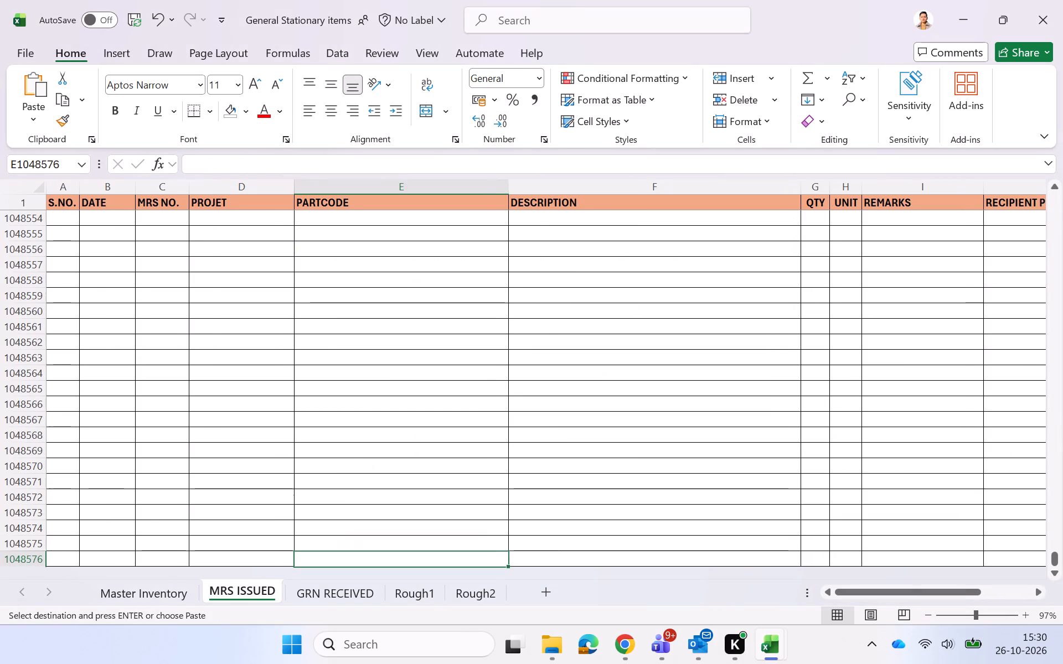
Copy the DUSTER (CLOTH) partcode and description from row 9696 into row 9714.
{"action": "key", "text": "ctrl+Up"}
{"action": "key", "text": "Up"}
{"action": "scroll", "coordinate": [464, 262], "scroll_direction": "up", "scroll_amount": 3}
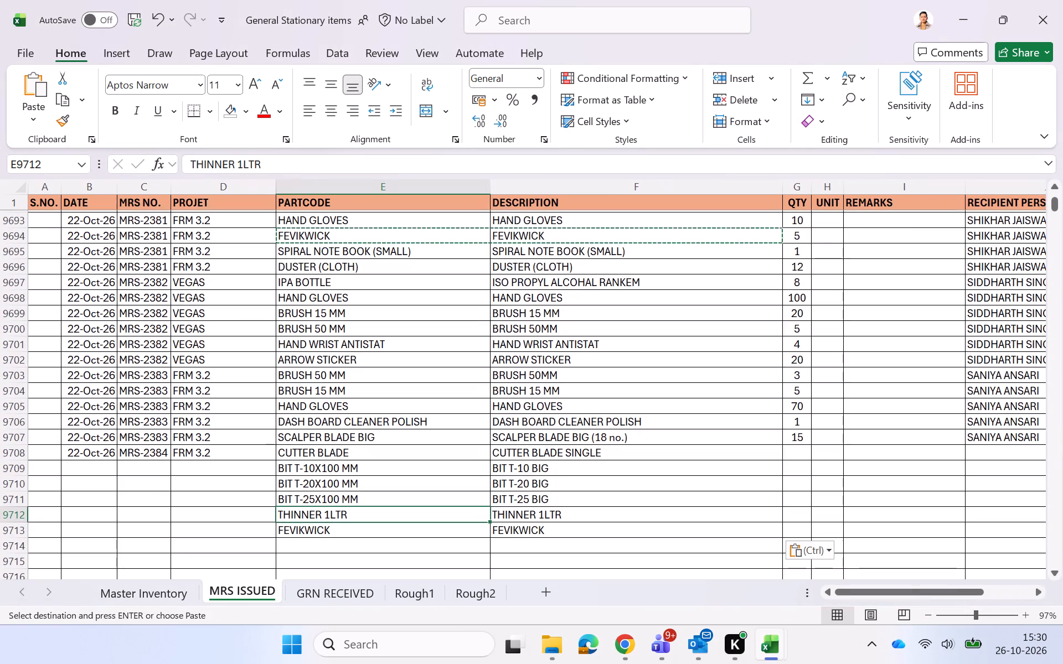
{"action": "left_click", "coordinate": [350, 307]}
{"action": "key", "text": "Up"}
{"action": "key", "text": "Up"}
{"action": "key", "text": "Up"}
{"action": "key", "text": "shift+Right"}
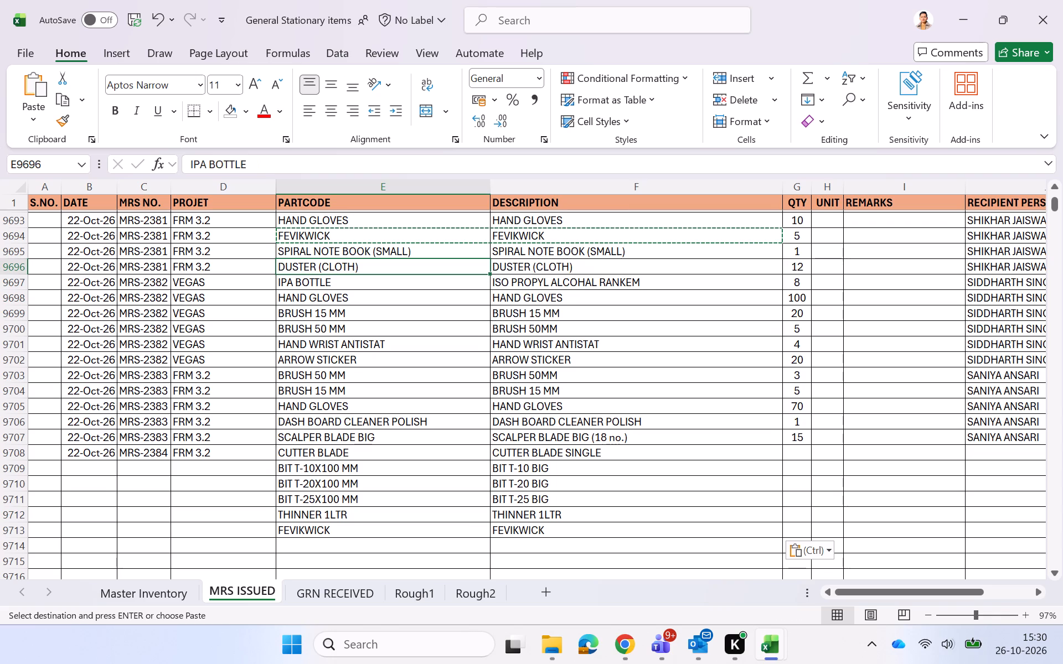
{"action": "key", "text": "ctrl+c"}
{"action": "key", "text": "ctrl+Down"}
{"action": "key", "text": "Down"}
{"action": "key", "text": "ctrl+v"}
Enter the quantities 6, 4, 4, 4, 2, 2 and 5 for the MRS-2384 items in rows 9708 to 9714.
{"action": "key", "text": "ctrl+Right"}
{"action": "key", "text": "Right"}
{"action": "key", "text": "Up"}
{"action": "key", "text": "Up"}
{"action": "key", "text": "Up"}
{"action": "key", "text": "Up"}
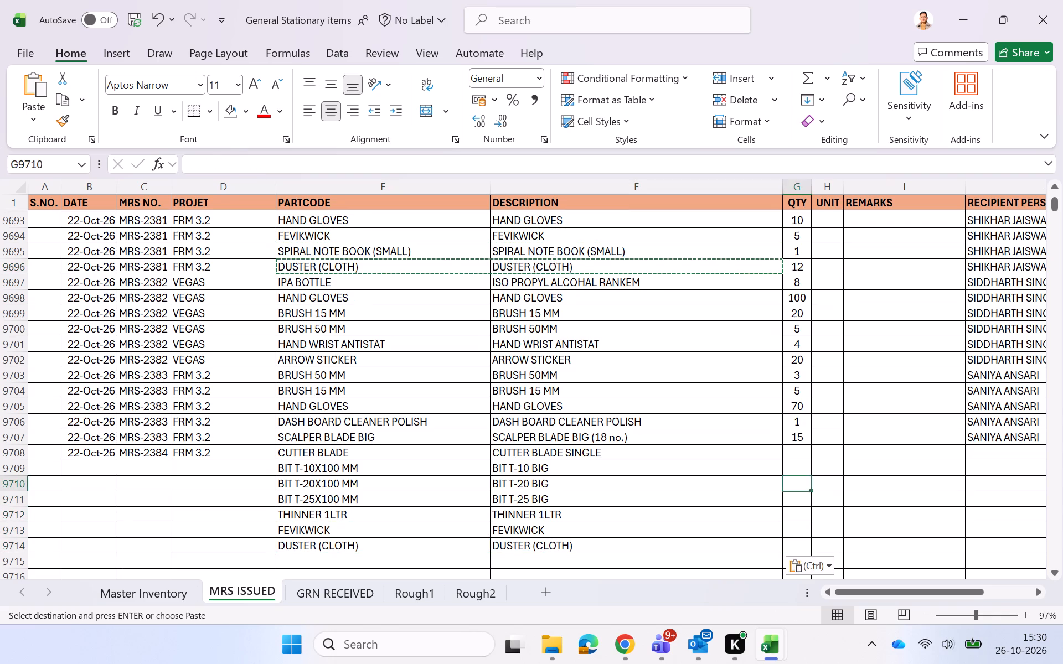
{"action": "key", "text": "Up"}
{"action": "key", "text": "Up"}
{"action": "key", "text": "6"}
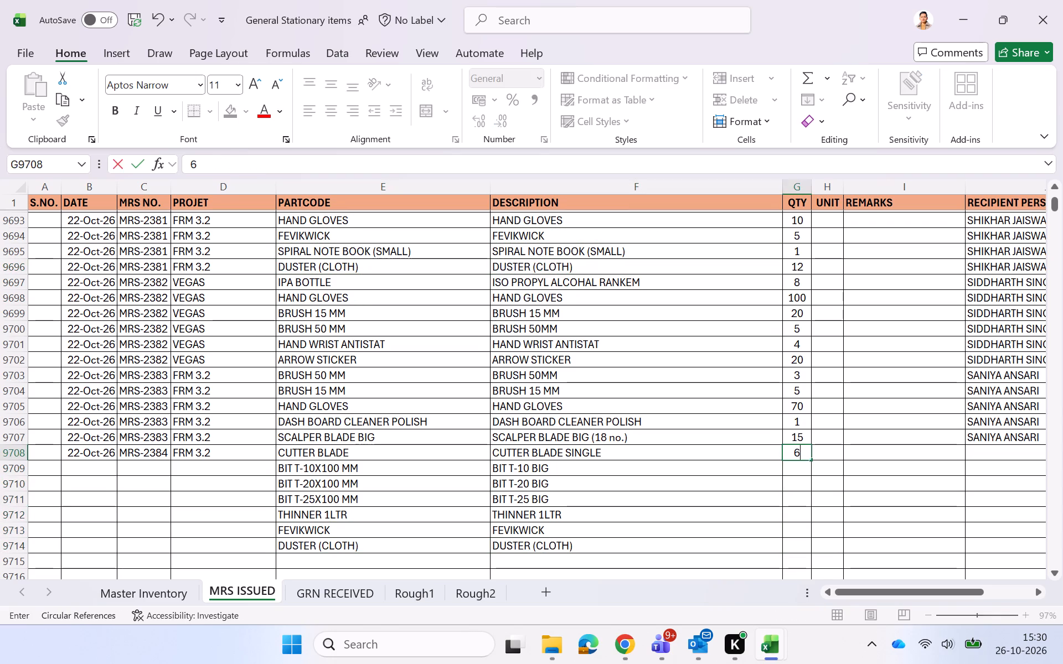
{"action": "key", "text": "Return"}
{"action": "key", "text": "1"}
{"action": "key", "text": "BackSpace"}
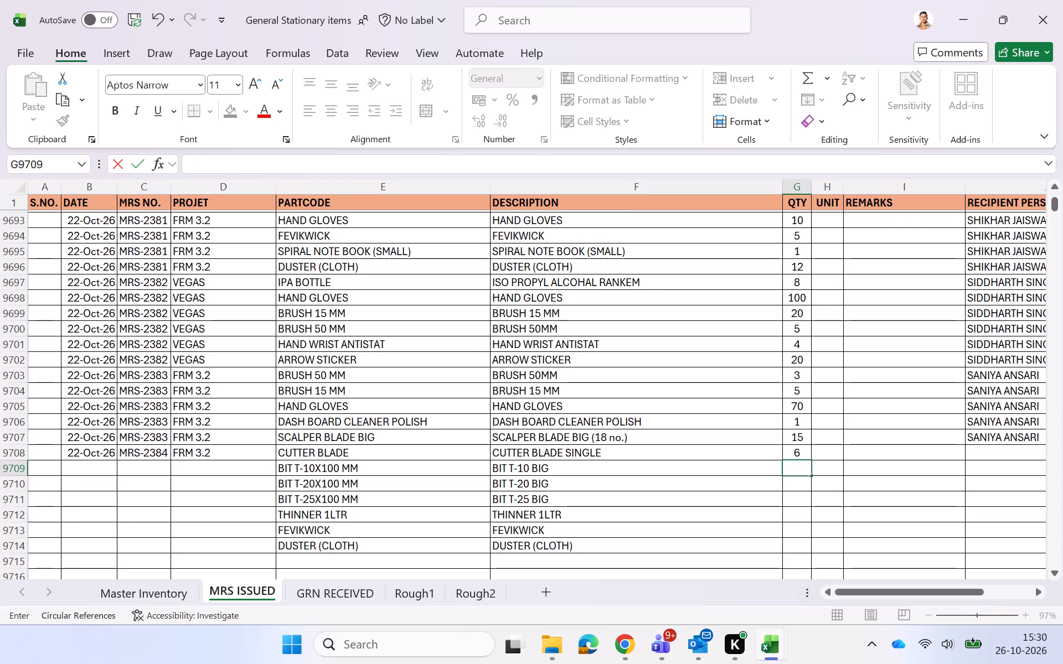
{"action": "key", "text": "4"}
{"action": "key", "text": "Return"}
{"action": "key", "text": "4"}
{"action": "key", "text": "Return"}
{"action": "key", "text": "4"}
{"action": "key", "text": "Return"}
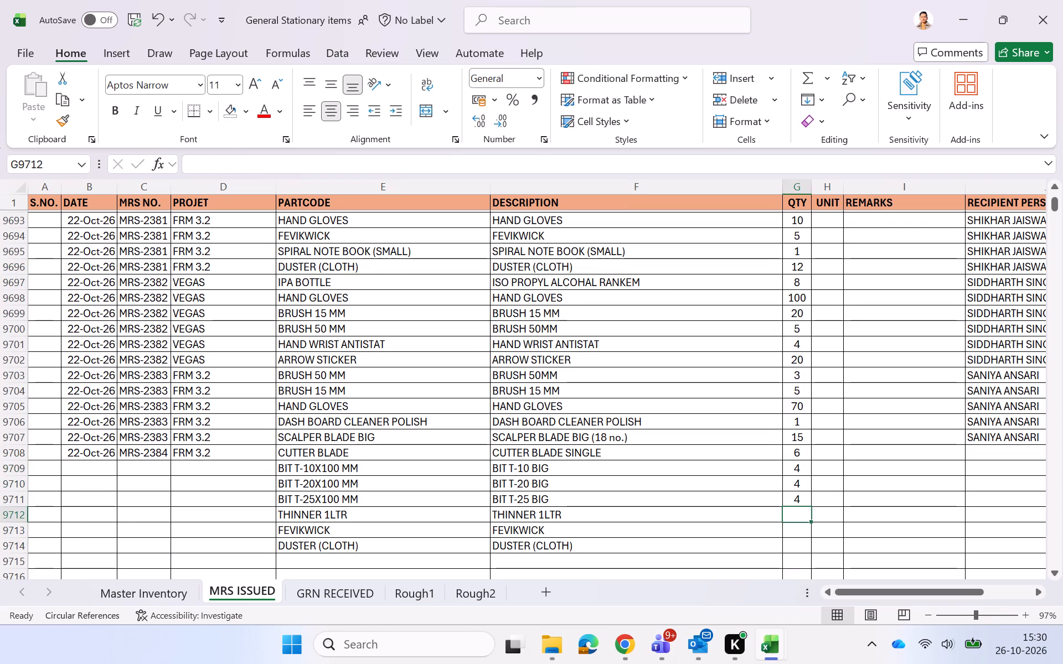
{"action": "key", "text": "2"}
{"action": "key", "text": "Return"}
{"action": "key", "text": "2"}
{"action": "key", "text": "Return"}
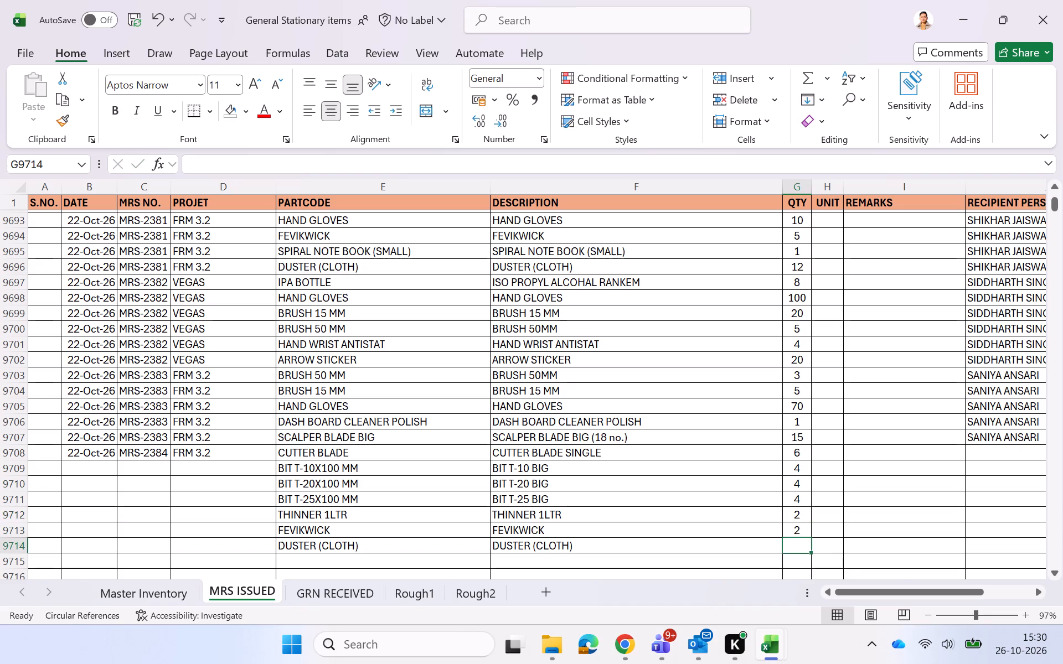
{"action": "key", "text": "5"}
{"action": "key", "text": "Return"}
Fill the recipient person from row 9707 down through row 9714.
{"action": "key", "text": "Right"}
{"action": "key", "text": "Right"}
{"action": "key", "text": "Right"}
{"action": "key", "text": "Up"}
{"action": "key", "text": "Up"}
{"action": "key", "text": "Up"}
{"action": "key", "text": "Up"}
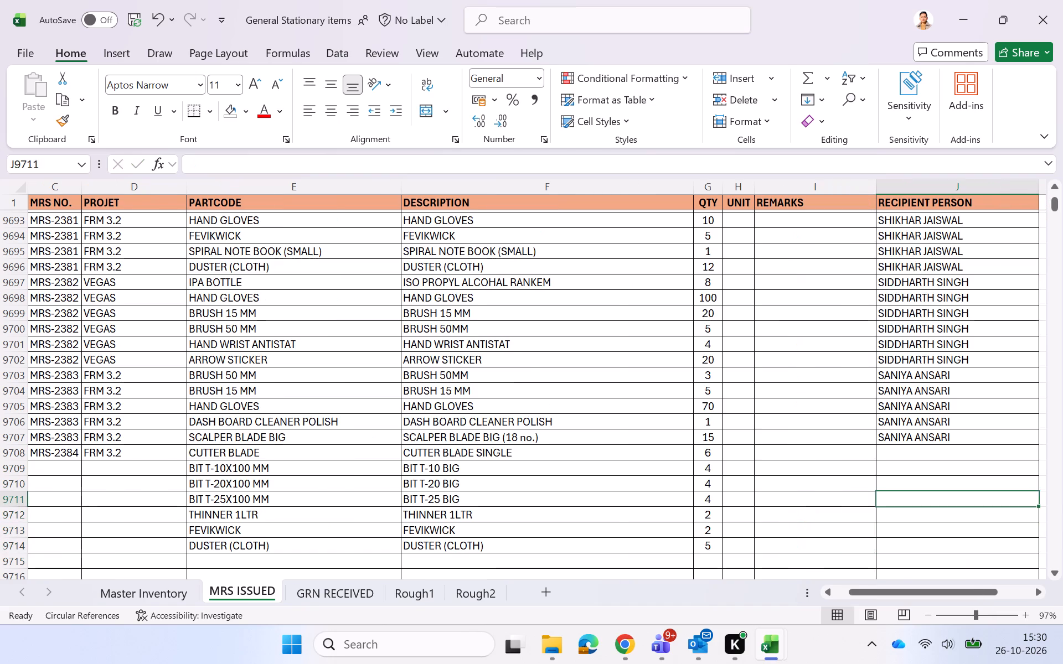
{"action": "key", "text": "Up"}
{"action": "key", "text": "Up"}
{"action": "key", "text": "Up"}
{"action": "key", "text": "Up"}
{"action": "key", "text": "shift+Down"}
{"action": "key", "text": "shift+Down"}
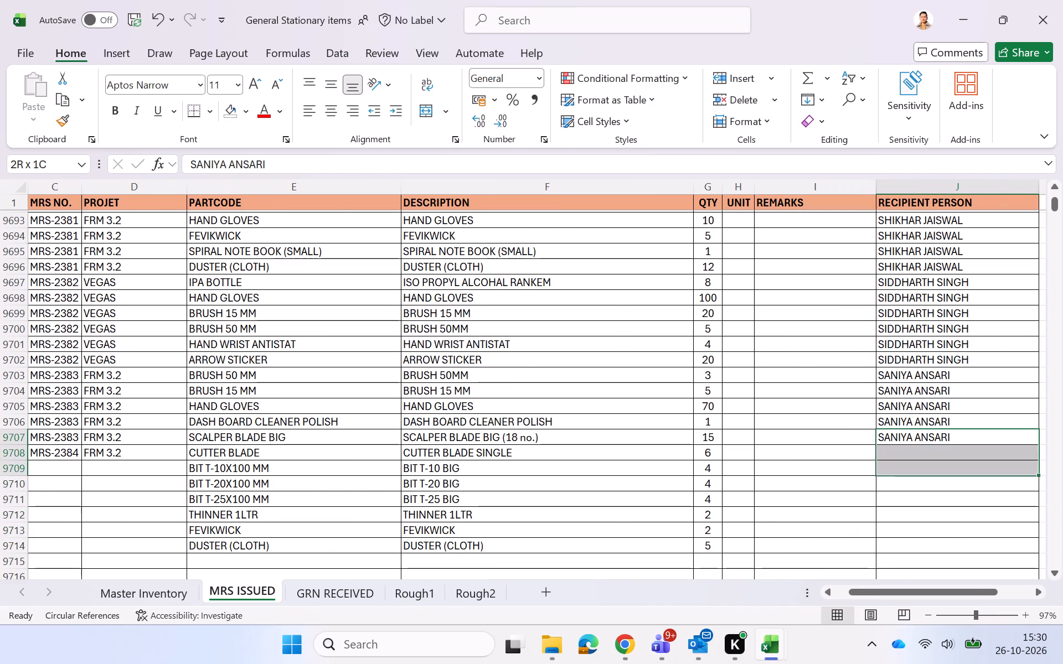
{"action": "key", "text": "shift+Down"}
{"action": "key", "text": "shift+Down"}
{"action": "key", "text": "shift+Down"}
{"action": "key", "text": "shift+Down"}
{"action": "key", "text": "shift+Down"}
{"action": "key", "text": "ctrl+d"}
Fill the date, MRS number and project from row 9708 down through row 9714.
{"action": "key", "text": "Down"}
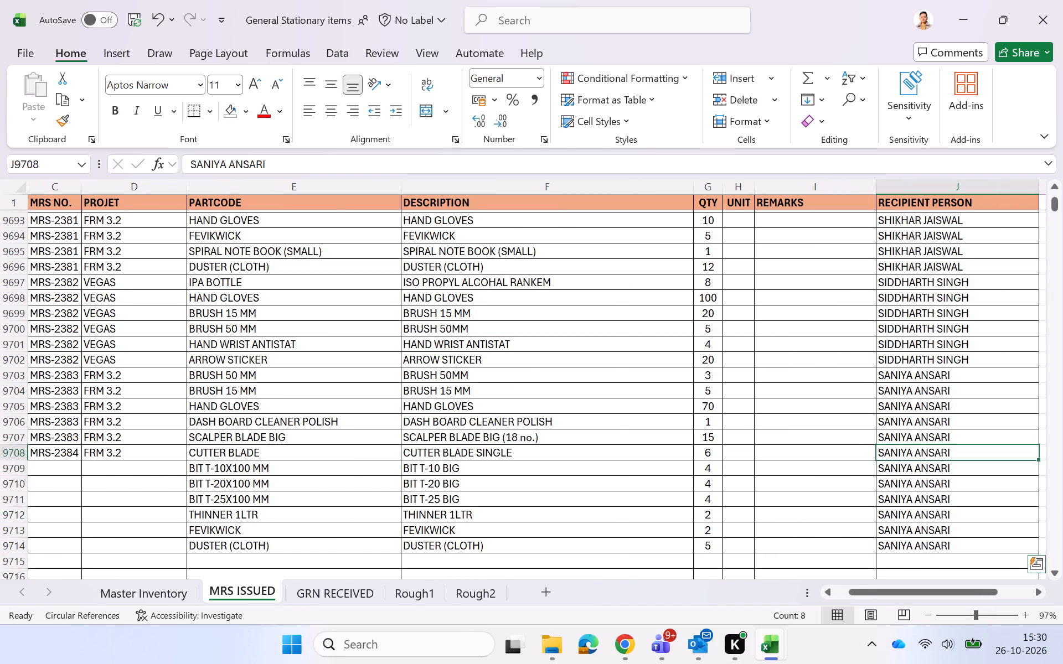
{"action": "key", "text": "Left"}
{"action": "key", "text": "Left"}
{"action": "key", "text": "Left"}
{"action": "key", "text": "Left"}
{"action": "key", "text": "Left"}
{"action": "key", "text": "Left"}
{"action": "key", "text": "Left"}
{"action": "key", "text": "Left"}
{"action": "key", "text": "Left"}
{"action": "key", "text": "Left"}
{"action": "key", "text": "Left"}
{"action": "key", "text": "Left"}
{"action": "key", "text": "Left"}
{"action": "key", "text": "Right"}
{"action": "key", "text": "shift+Right"}
{"action": "key", "text": "shift+Right"}
{"action": "key", "text": "shift+Down"}
{"action": "key", "text": "shift+Down"}
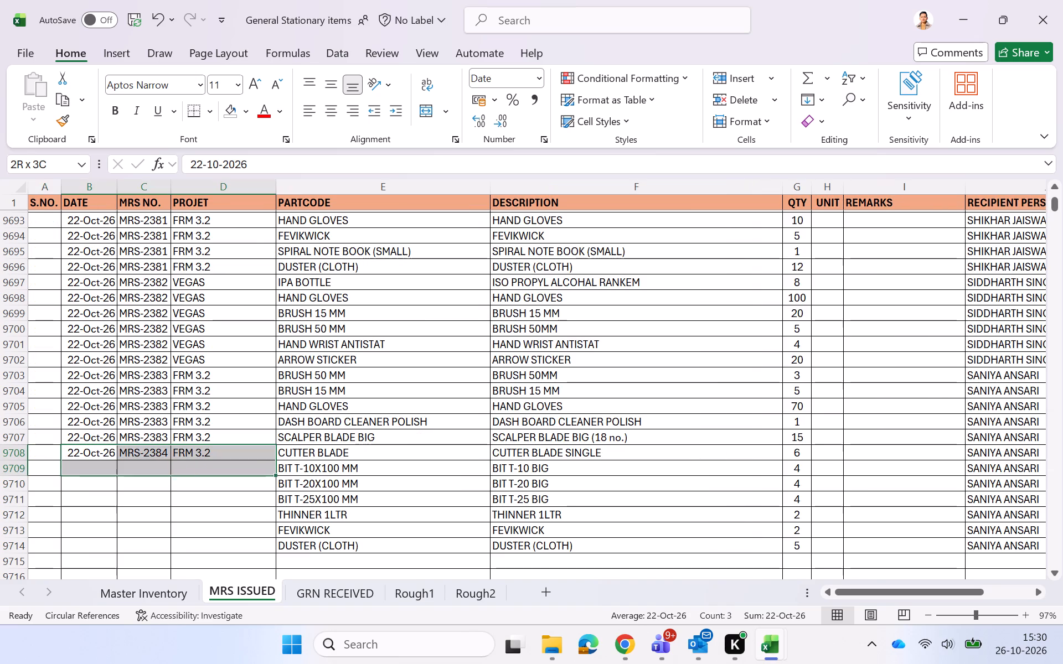
{"action": "key", "text": "shift+Down"}
{"action": "key", "text": "shift+Down"}
{"action": "key", "text": "shift+Down"}
{"action": "key", "text": "shift+Down"}
{"action": "key", "text": "ctrl+d"}
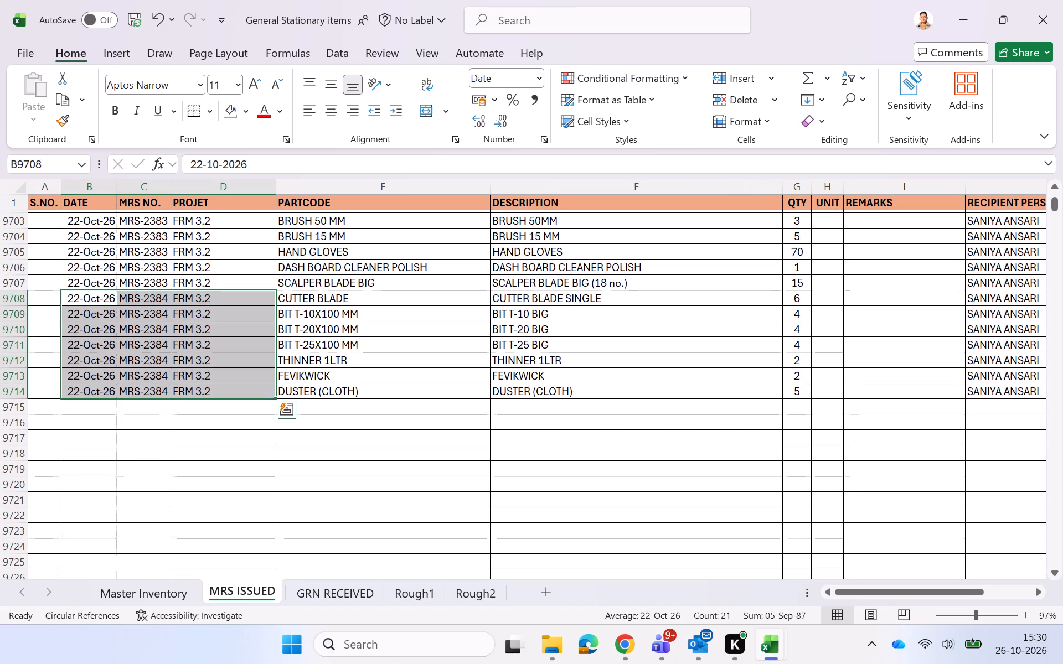
Start row 9715 with date 23-Oct-26, MRS number MRS-2385 and project AQQJ, extending the date and MRS series from row 9714.
{"action": "left_click", "coordinate": [224, 455]}
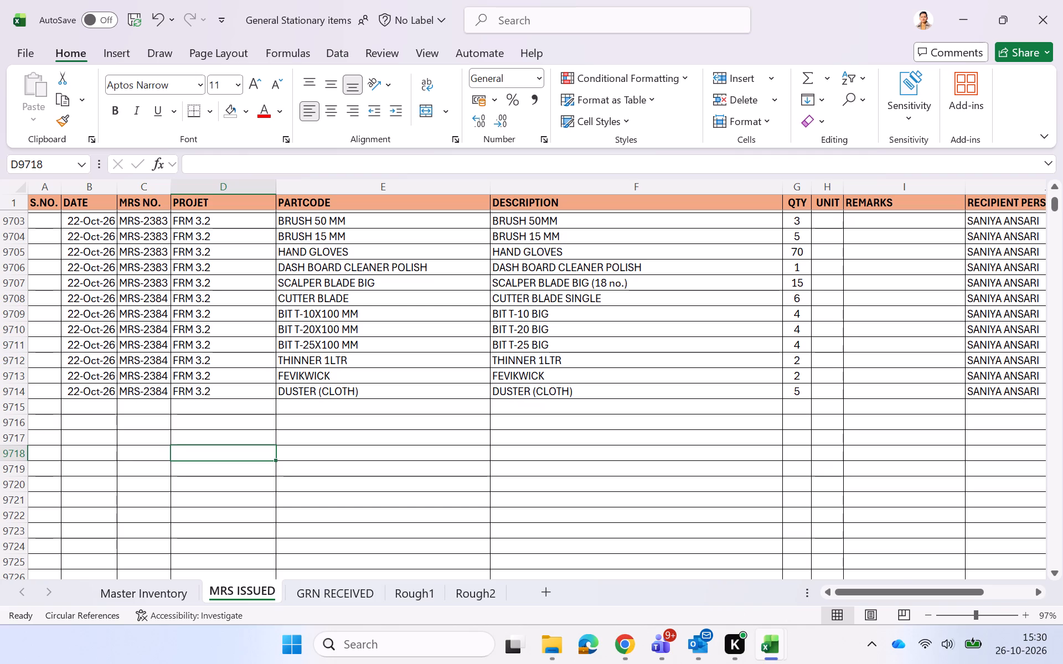
{"action": "left_click", "coordinate": [224, 455]}
{"action": "key", "text": "Left"}
{"action": "key", "text": "Left"}
{"action": "key", "text": "Up"}
{"action": "key", "text": "Up"}
{"action": "key", "text": "Up"}
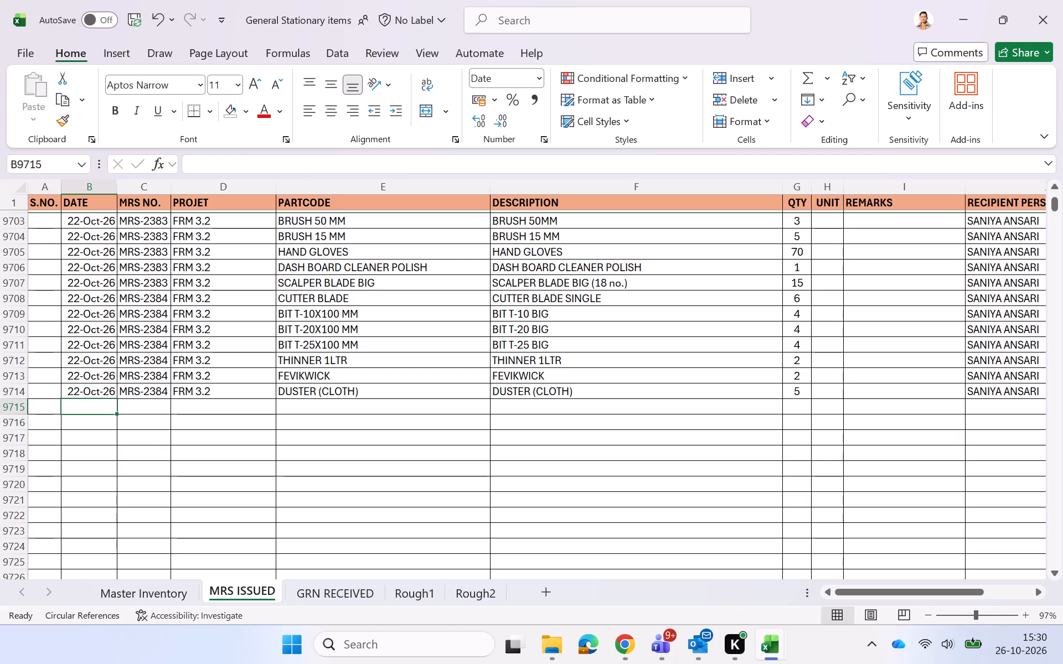
{"action": "left_click", "coordinate": [87, 390]}
{"action": "left_click_drag", "start_coordinate": [116, 397], "coordinate": [116, 410]}
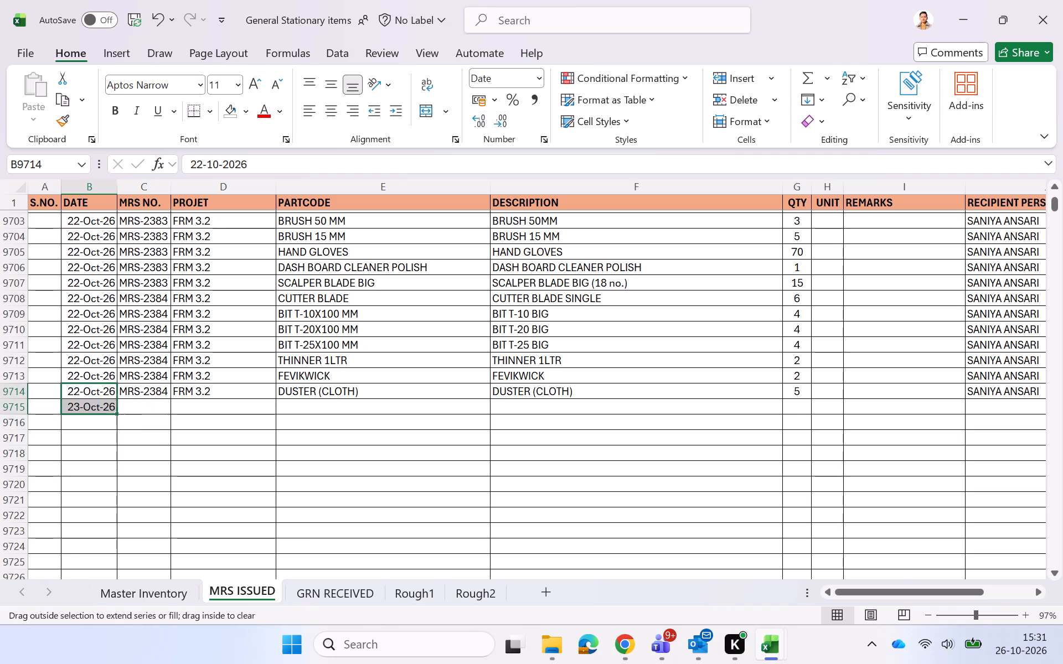
{"action": "left_click", "coordinate": [147, 385]}
{"action": "double_click", "coordinate": [167, 396]}
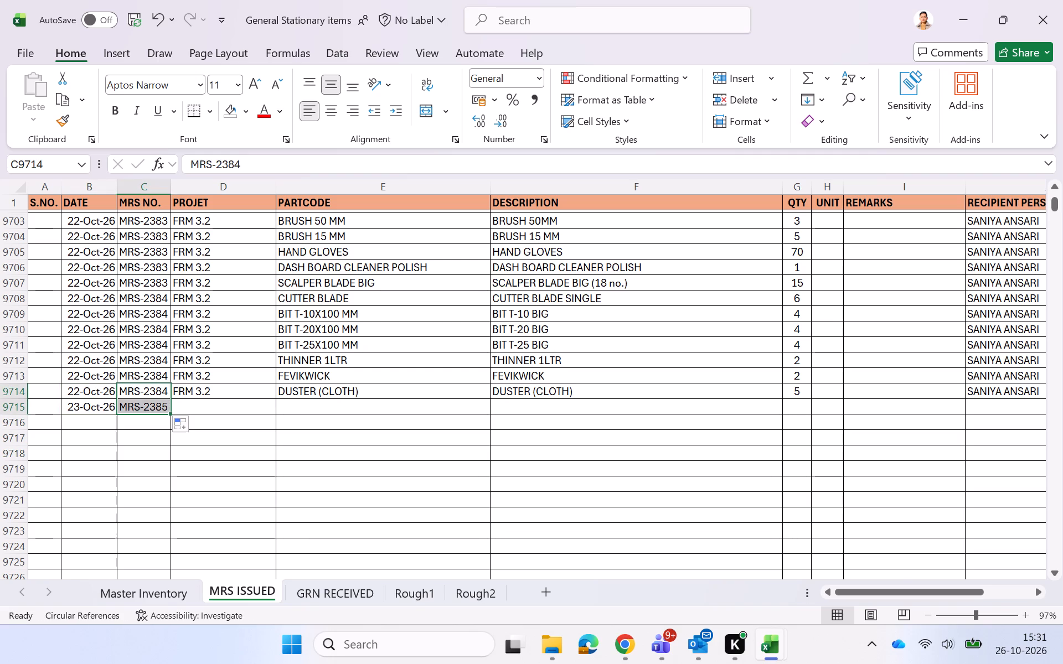
{"action": "left_click", "coordinate": [200, 408]}
{"action": "type", "text": "AQQJ"}
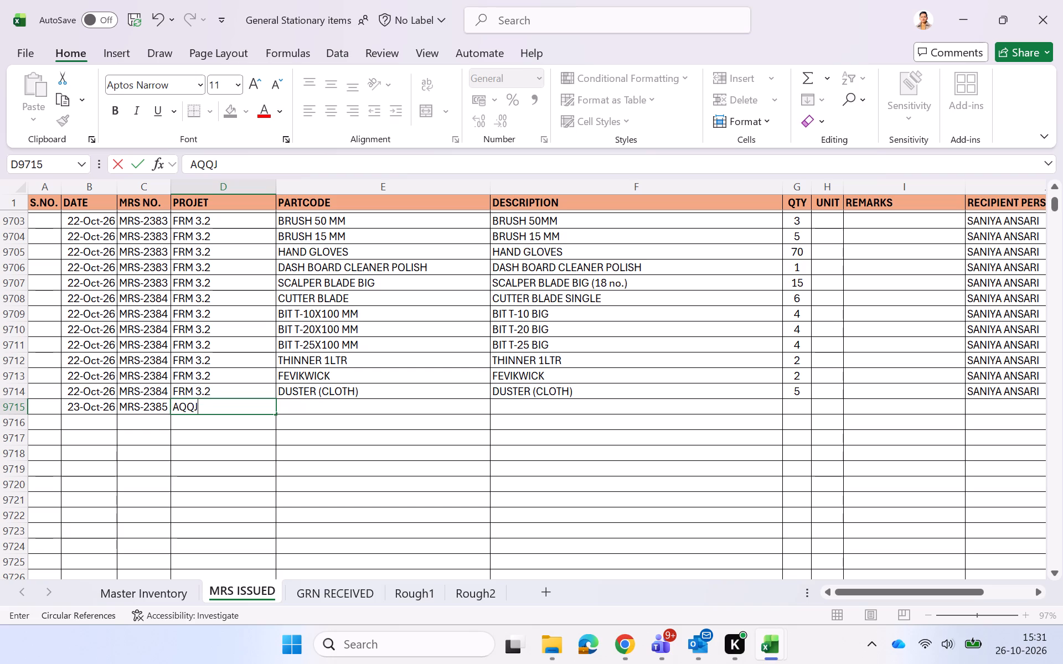
{"action": "key", "text": "Right"}
Copy the SPIRAL NOTE BOOK (SMALL) partcode and description from row 9695 into row 9715.
{"action": "key", "text": "Up"}
{"action": "key", "text": "Up"}
{"action": "key", "text": "Up"}
{"action": "key", "text": "Up"}
{"action": "key", "text": "Up"}
{"action": "key", "text": "Up"}
{"action": "key", "text": "Up"}
{"action": "key", "text": "Up"}
{"action": "key", "text": "Up"}
{"action": "key", "text": "Up"}
{"action": "key", "text": "Up"}
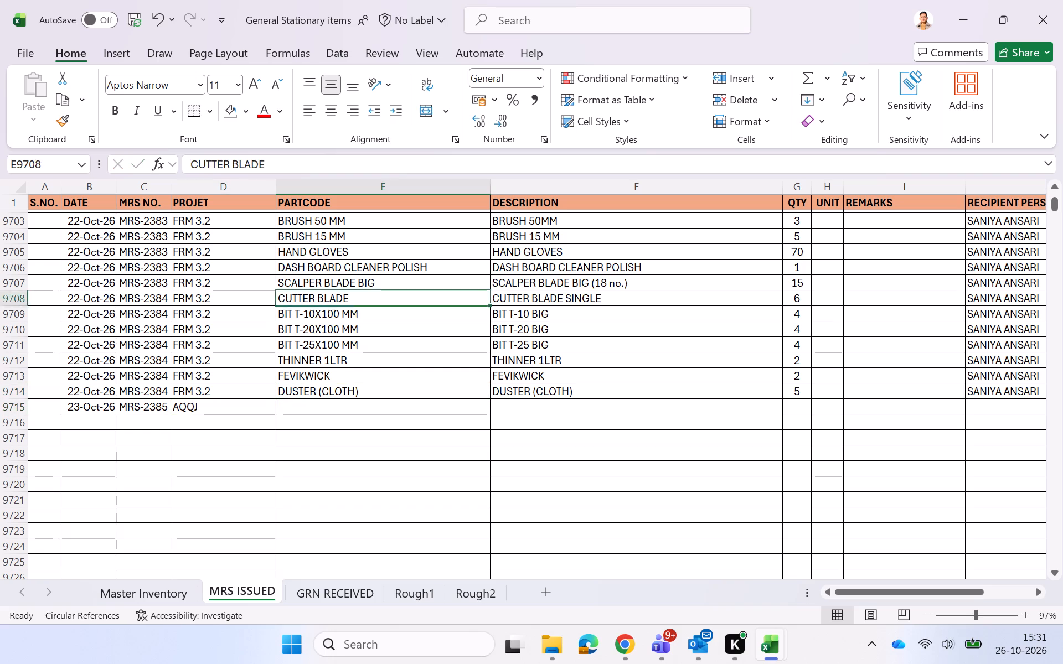
{"action": "key", "text": "Up"}
{"action": "key", "text": "Up"}
{"action": "key", "text": "Up"}
{"action": "key", "text": "Up"}
{"action": "key", "text": "Up"}
{"action": "key", "text": "Up"}
{"action": "key", "text": "Up"}
{"action": "key", "text": "Up"}
{"action": "key", "text": "Up"}
{"action": "key", "text": "Up"}
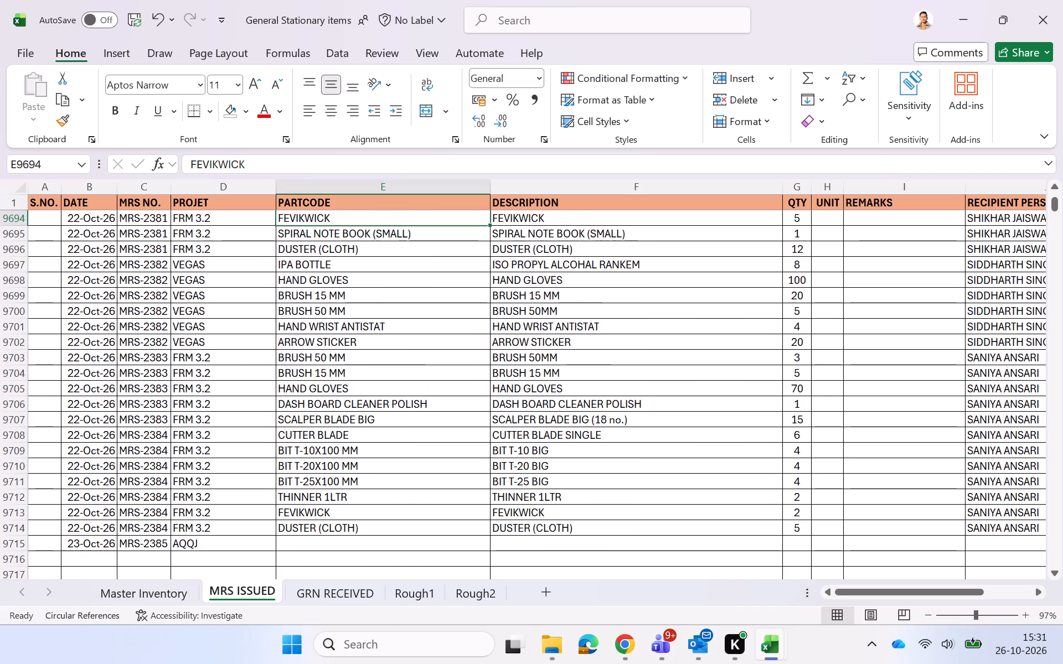
{"action": "key", "text": "Down"}
{"action": "key", "text": "shift+Right"}
{"action": "key", "text": "ctrl+c"}
{"action": "key", "text": "ctrl+Down"}
{"action": "key", "text": "Down"}
{"action": "key", "text": "ctrl+v"}
Enter quantity 1 for the spiral note book in row 9715.
{"action": "key", "text": "ctrl+Right"}
{"action": "key", "text": "Right"}
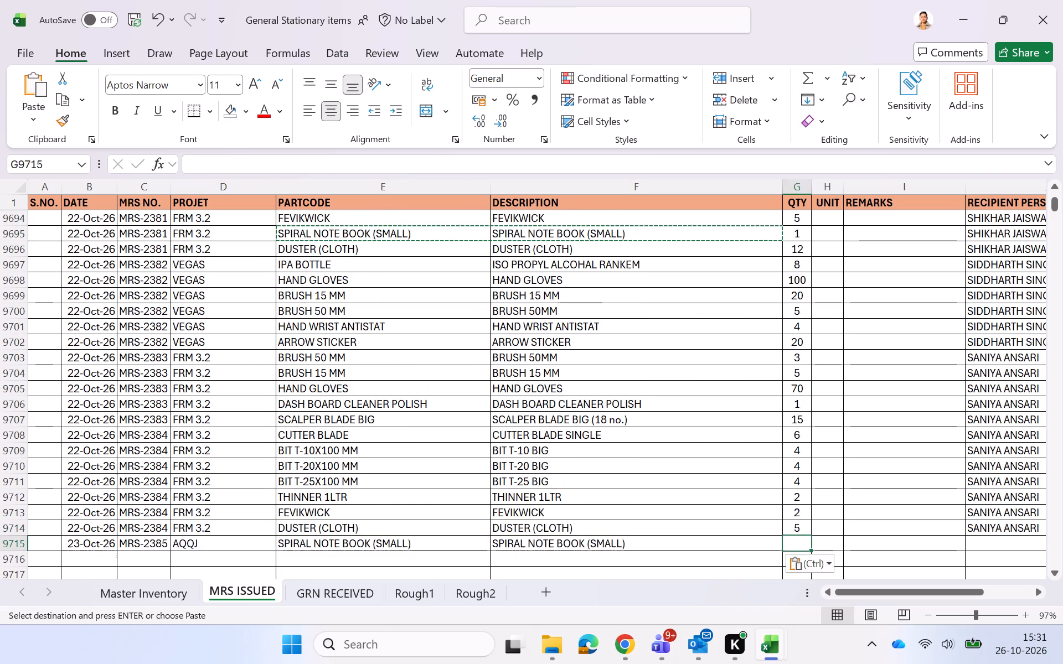
{"action": "key", "text": "Up"}
{"action": "key", "text": "Down"}
{"action": "key", "text": "1"}
{"action": "key", "text": "Right"}
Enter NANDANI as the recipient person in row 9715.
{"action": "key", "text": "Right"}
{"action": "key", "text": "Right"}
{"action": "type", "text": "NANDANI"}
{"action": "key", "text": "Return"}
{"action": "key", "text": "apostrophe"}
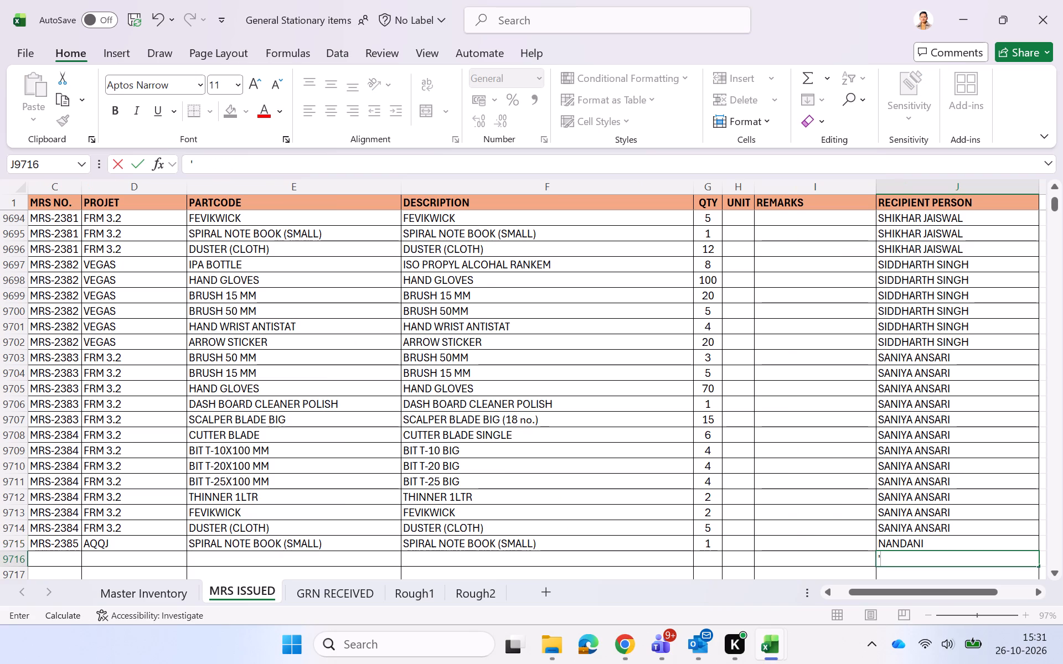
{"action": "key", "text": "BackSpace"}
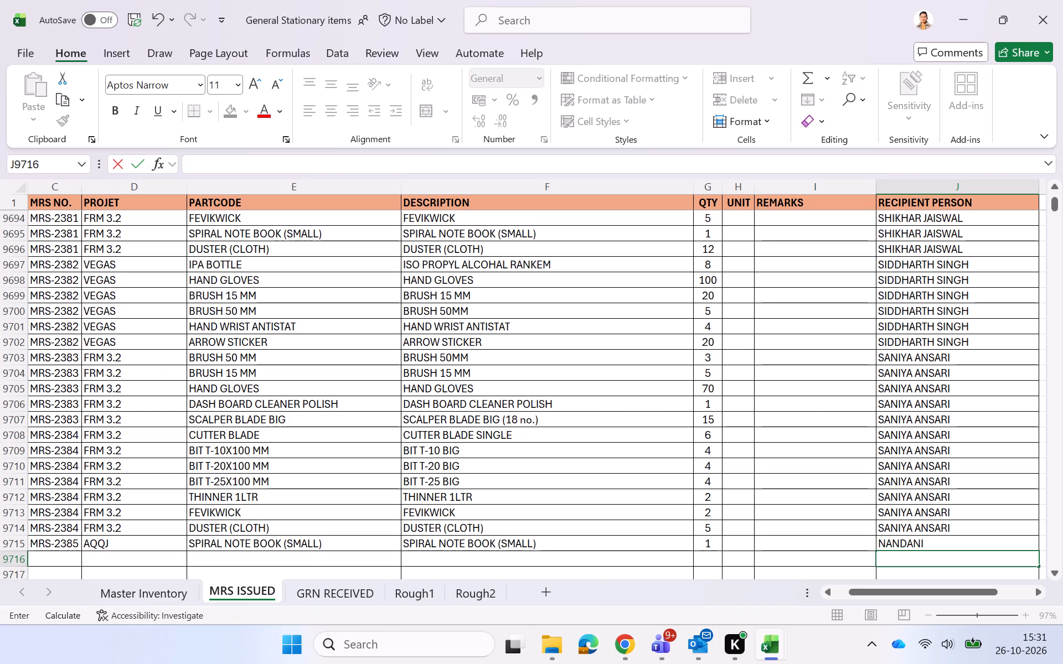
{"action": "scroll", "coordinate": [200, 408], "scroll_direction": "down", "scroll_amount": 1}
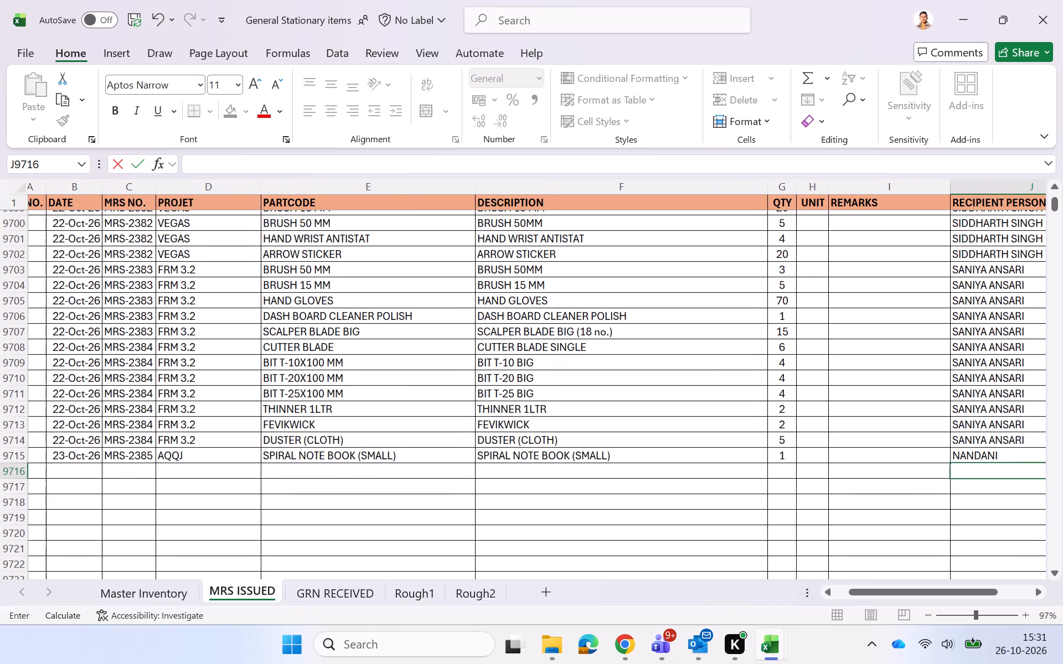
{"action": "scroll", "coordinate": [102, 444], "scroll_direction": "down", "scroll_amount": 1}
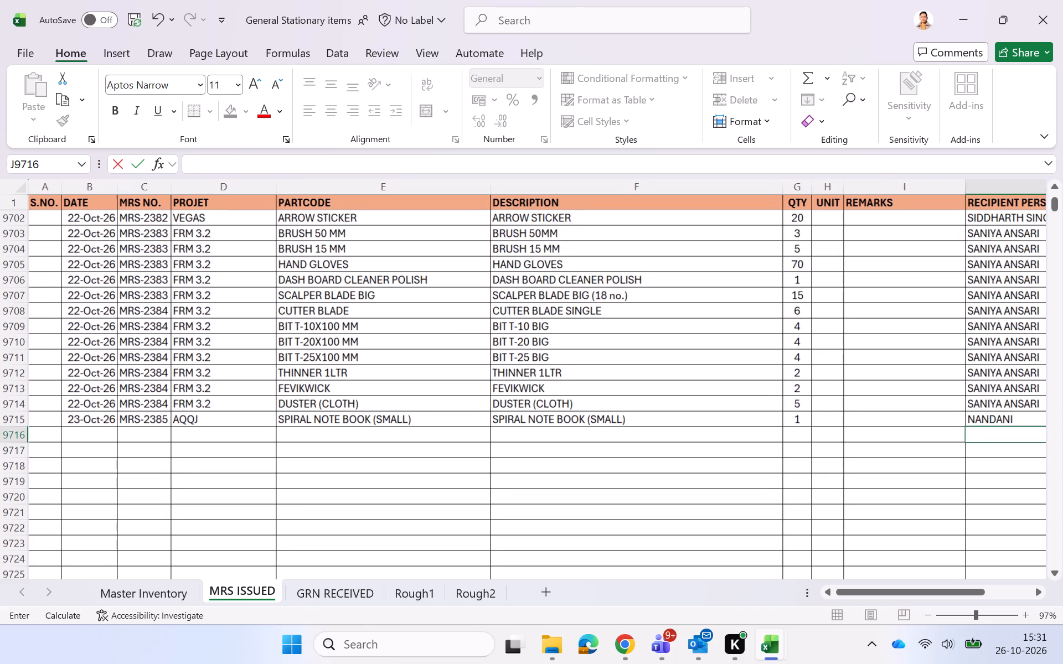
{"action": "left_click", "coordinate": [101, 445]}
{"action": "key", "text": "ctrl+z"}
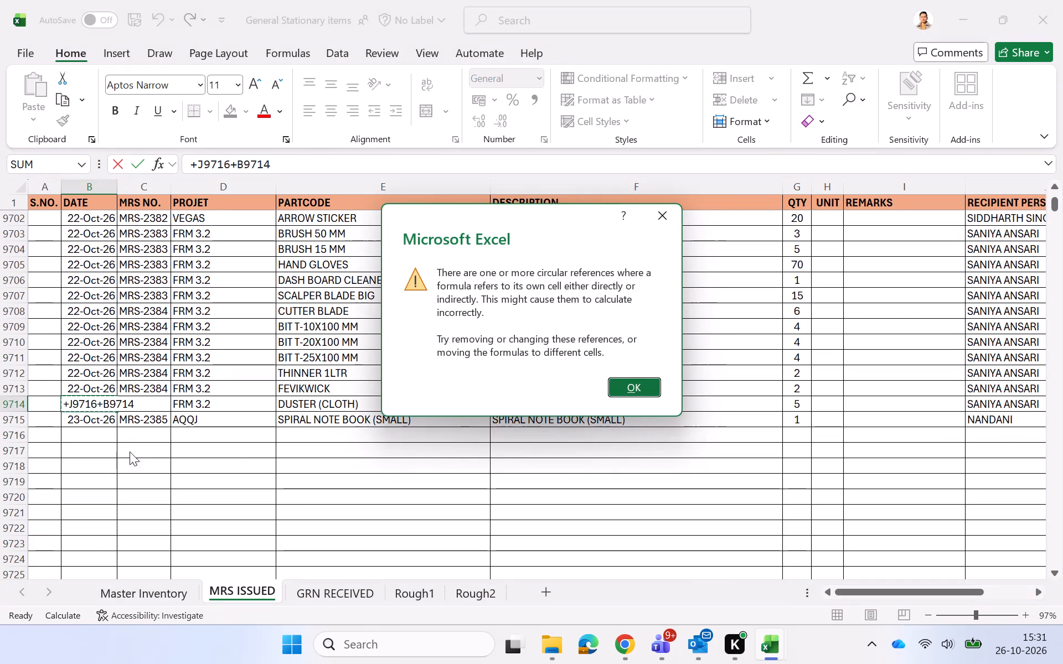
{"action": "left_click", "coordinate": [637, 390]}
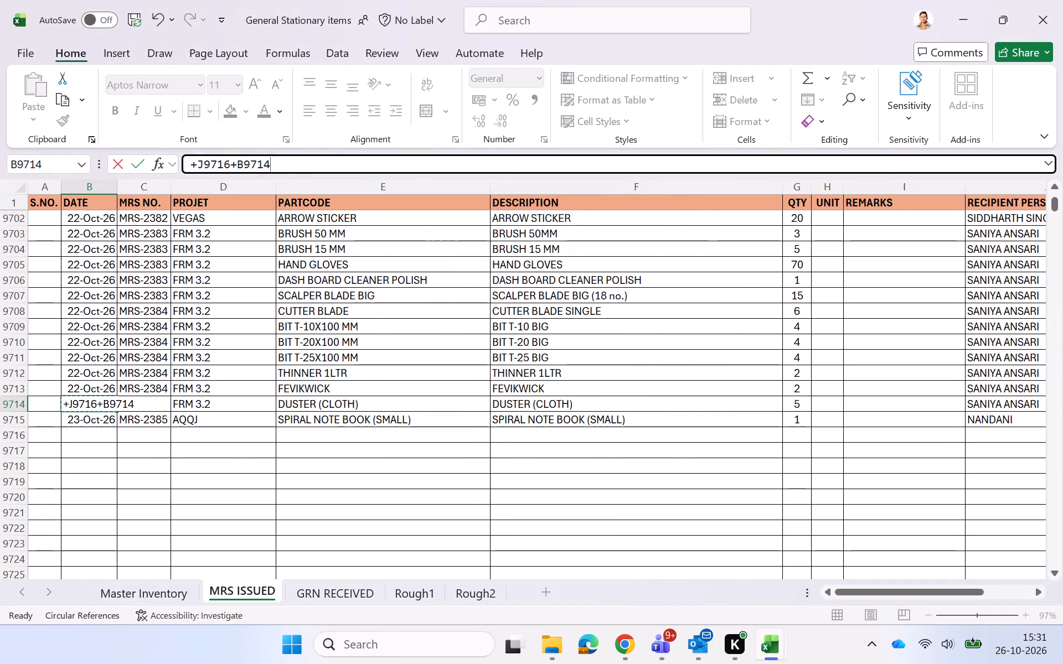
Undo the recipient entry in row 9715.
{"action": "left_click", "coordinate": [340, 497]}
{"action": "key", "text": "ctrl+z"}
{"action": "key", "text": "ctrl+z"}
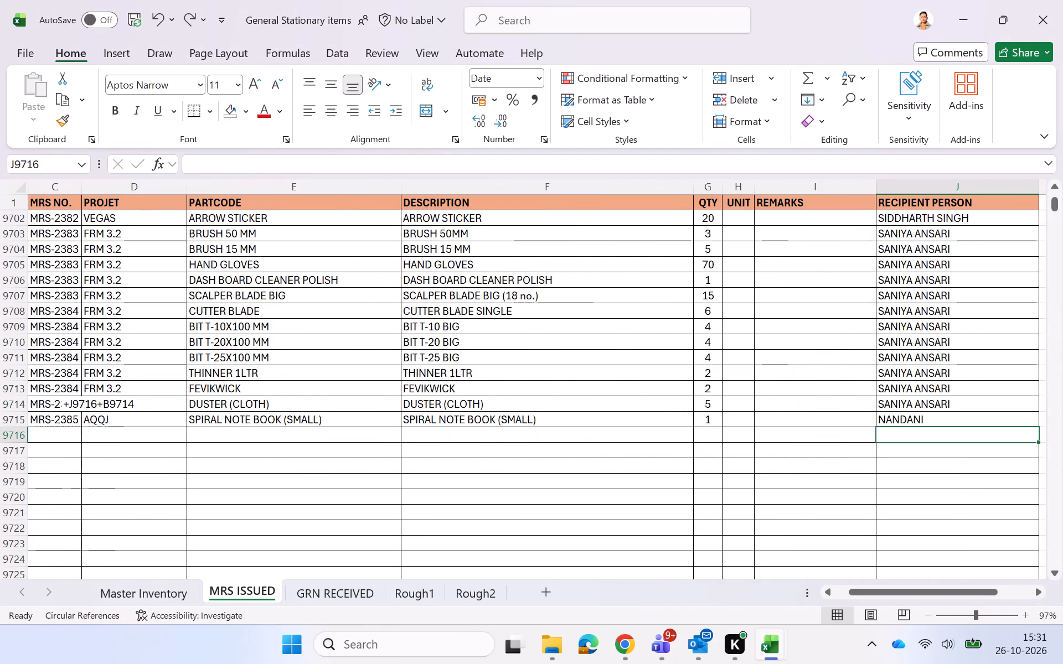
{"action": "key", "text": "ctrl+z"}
{"action": "scroll", "coordinate": [236, 492], "scroll_direction": "right", "scroll_amount": 4}
{"action": "scroll", "coordinate": [125, 484], "scroll_direction": "left", "scroll_amount": 2}
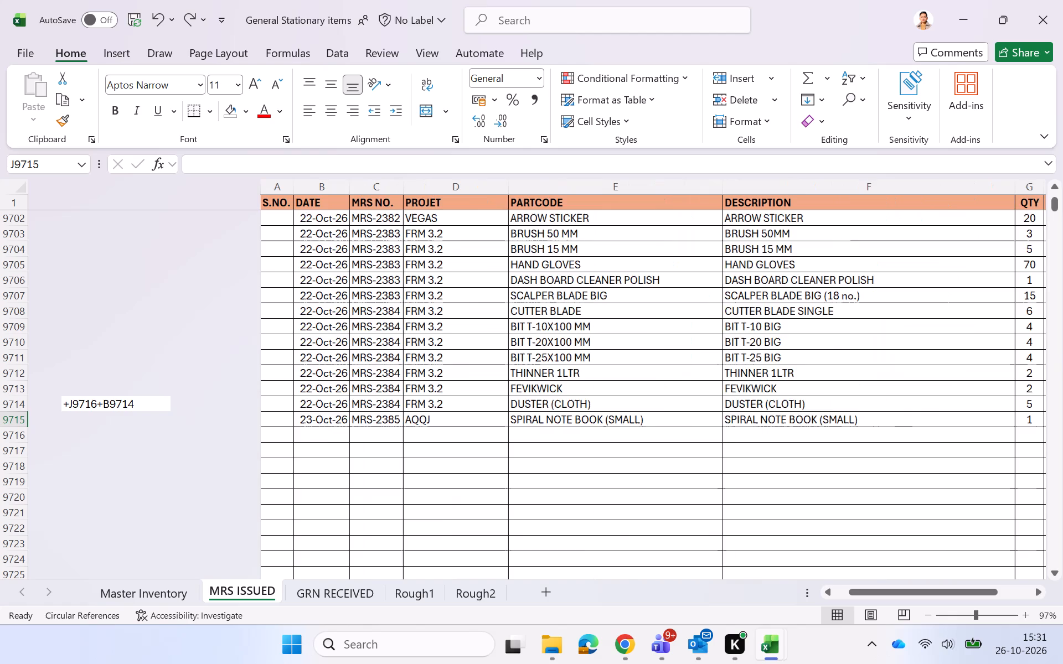
{"action": "scroll", "coordinate": [125, 484], "scroll_direction": "left", "scroll_amount": 3}
{"action": "type", "text": "NAN"}
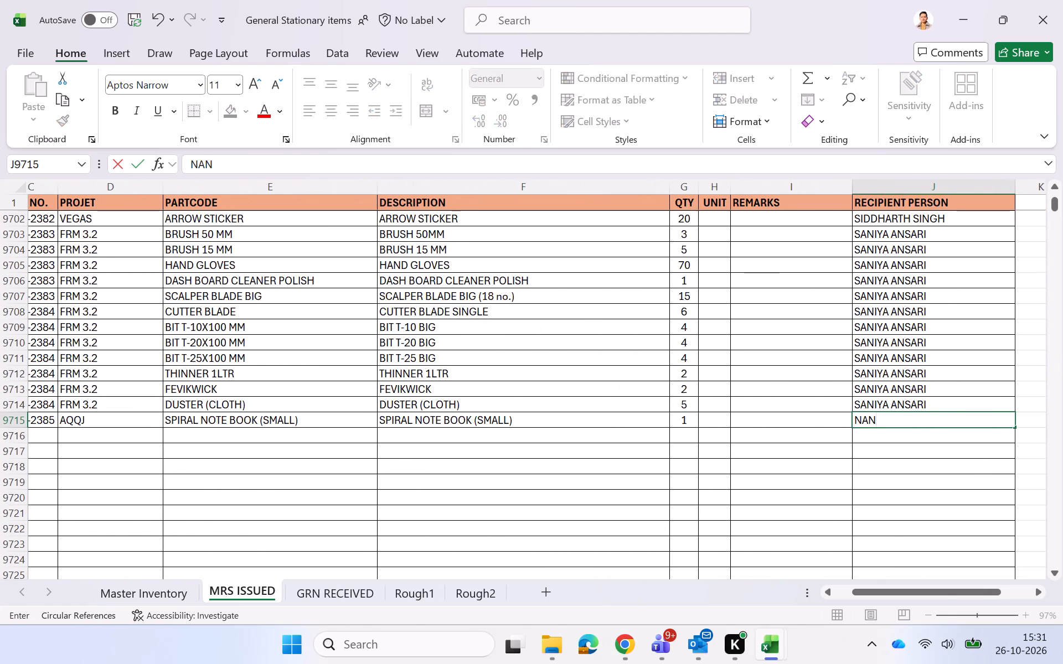
{"action": "key", "text": "d"}
{"action": "type", "text": "ANI"}
{"action": "key", "text": "Return"}
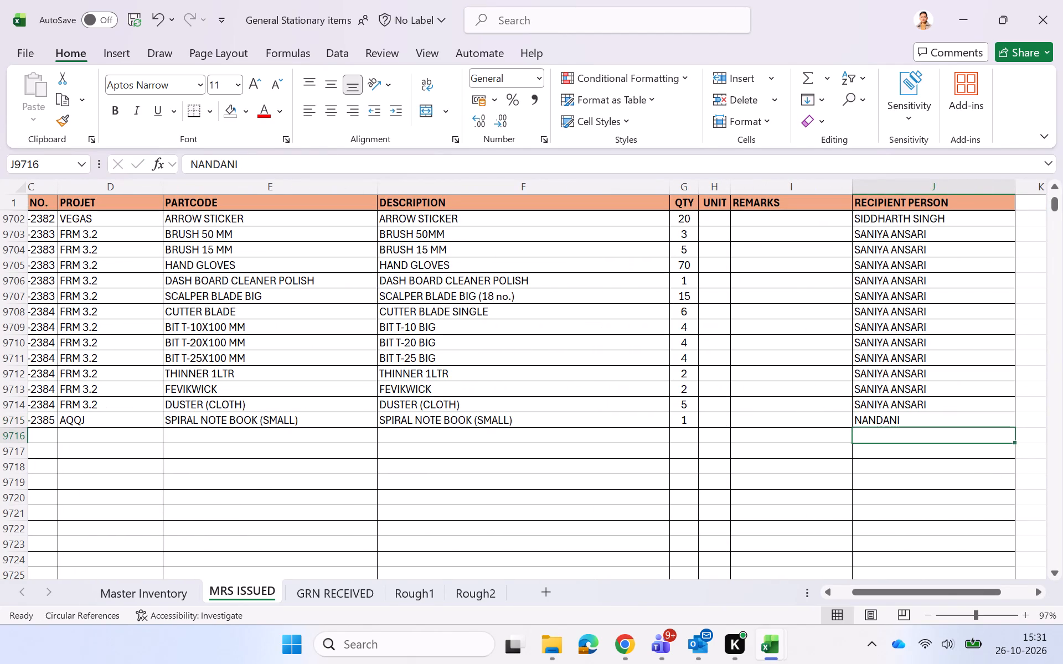
Copy the date 23-Oct-26 from row 9715 into the date cell of row 9716.
{"action": "key", "text": "Left"}
{"action": "key", "text": "Left"}
{"action": "key", "text": "Left"}
{"action": "key", "text": "Left"}
{"action": "key", "text": "Left"}
{"action": "key", "text": "Left"}
{"action": "key", "text": "Left"}
{"action": "key", "text": "Left"}
{"action": "key", "text": "Left"}
{"action": "key", "text": "Left"}
{"action": "key", "text": "Left"}
{"action": "key", "text": "Left"}
{"action": "key", "text": "Left"}
{"action": "key", "text": "Left"}
{"action": "key", "text": "Left"}
{"action": "key", "text": "Left"}
{"action": "key", "text": "Right"}
{"action": "key", "text": "Right"}
{"action": "key", "text": "Left"}
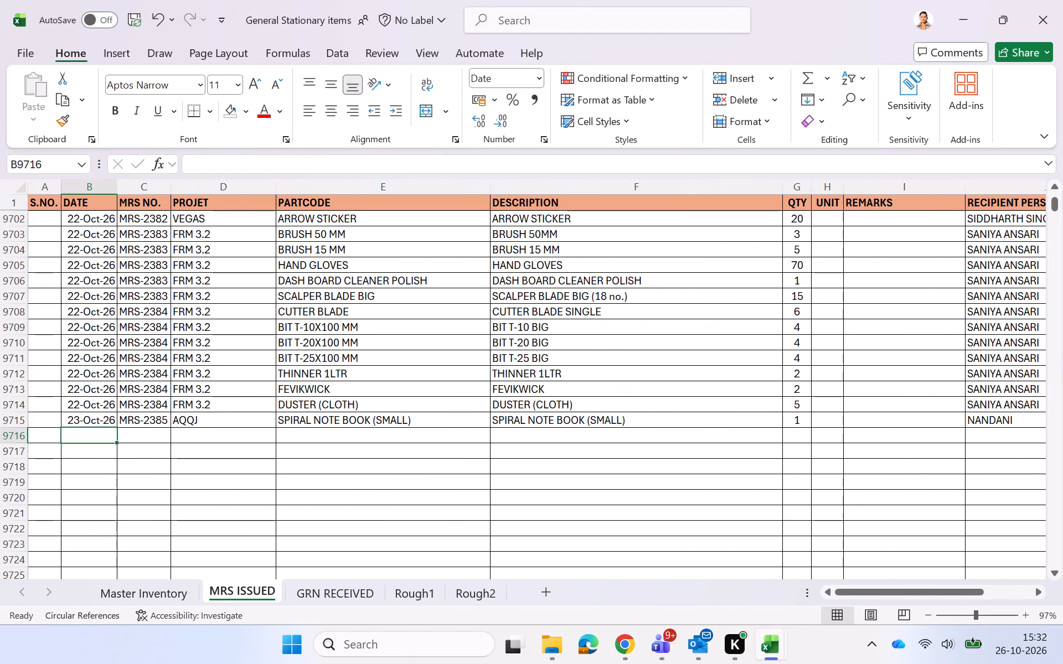
{"action": "key", "text": "Up"}
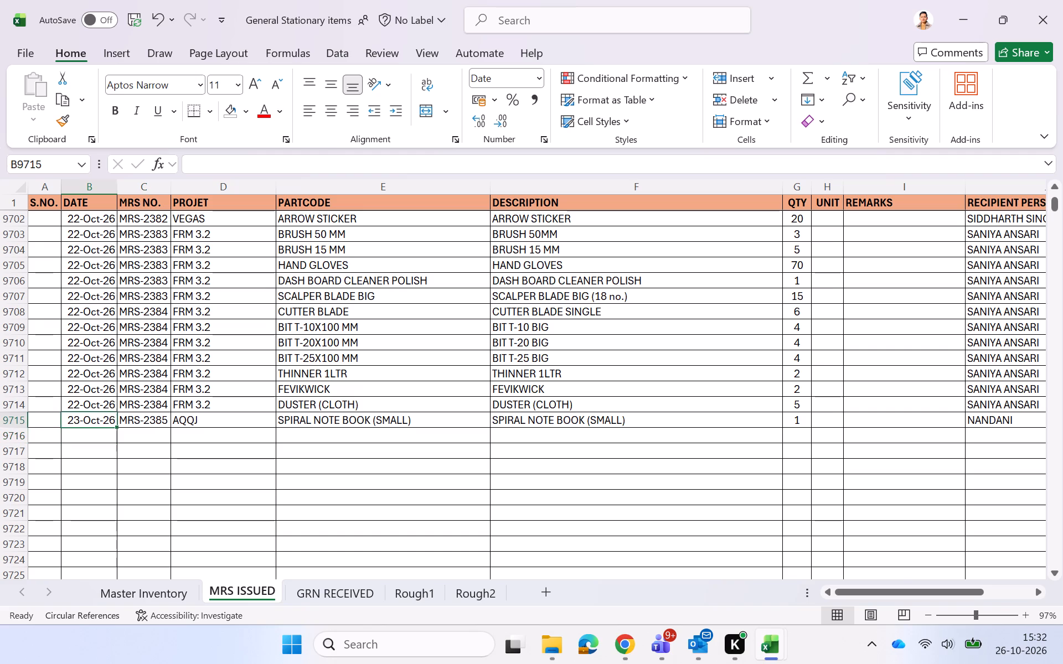
{"action": "key", "text": "ctrl+c"}
{"action": "key", "text": "Down"}
{"action": "key", "text": "ctrl+v"}
Continue the MRS number series to MRS-2386 in row 9716 and enter ASOE as its project.
{"action": "left_click", "coordinate": [154, 421]}
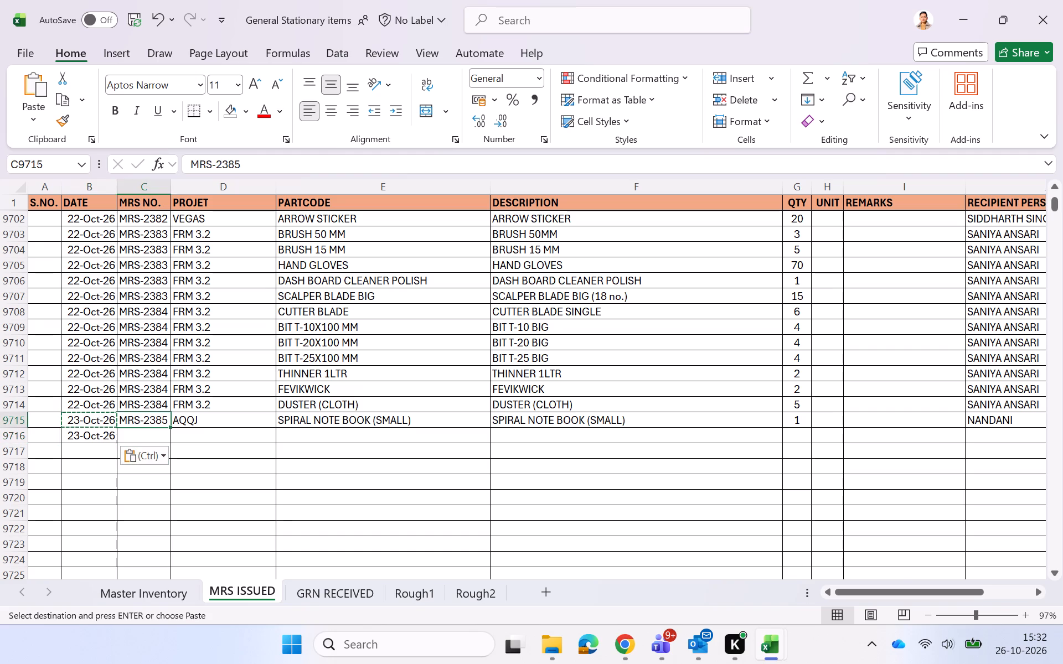
{"action": "double_click", "coordinate": [171, 427]}
{"action": "left_click", "coordinate": [200, 437]}
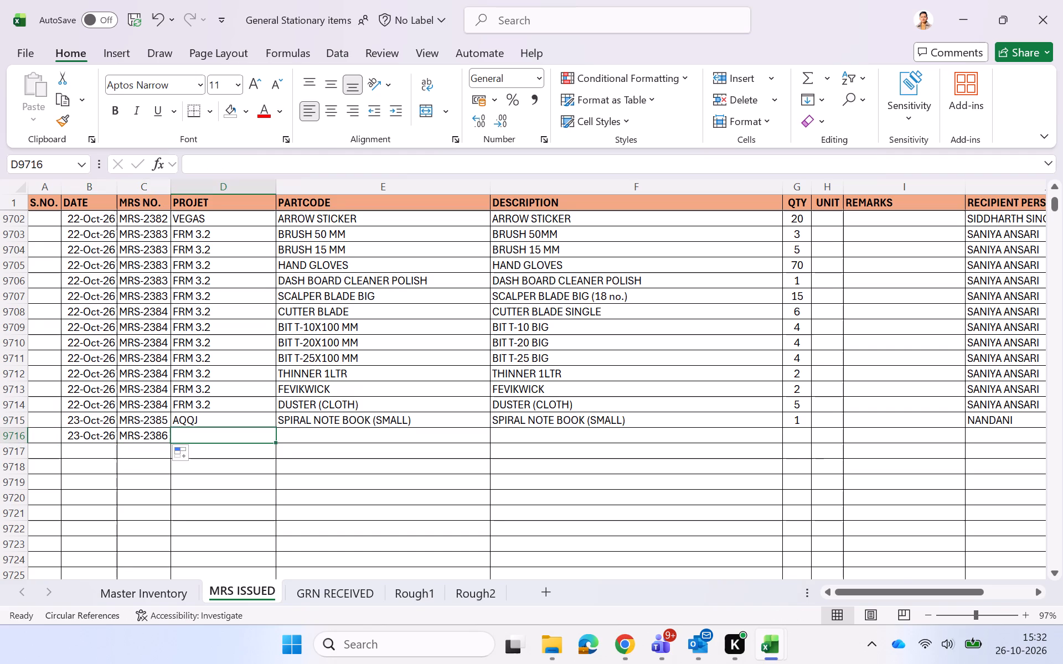
{"action": "type", "text": "ASOE"}
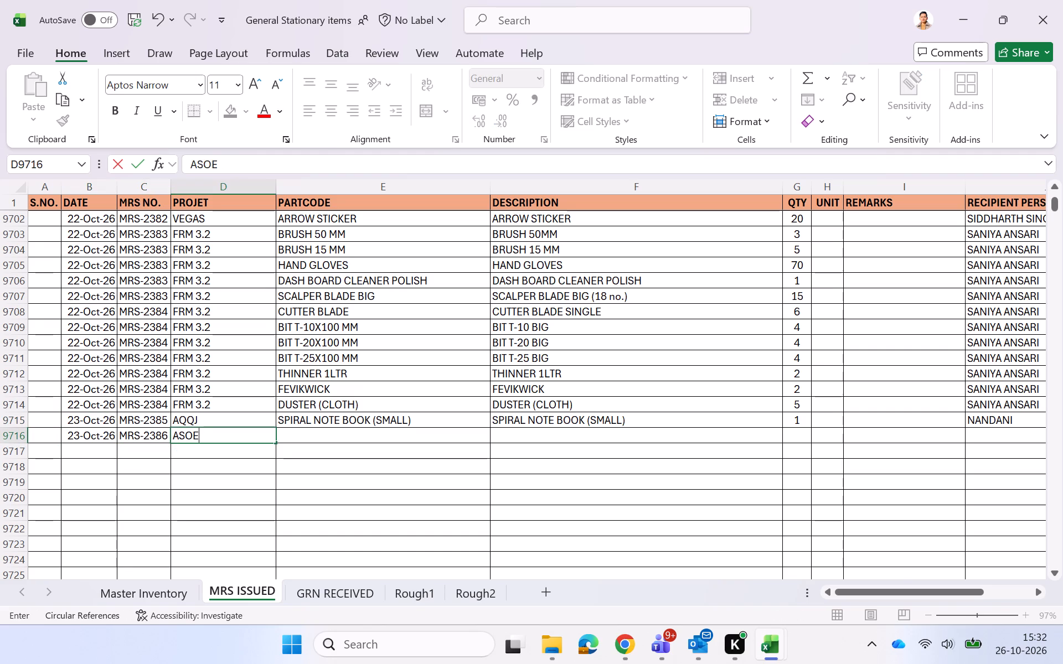
{"action": "key", "text": "Right"}
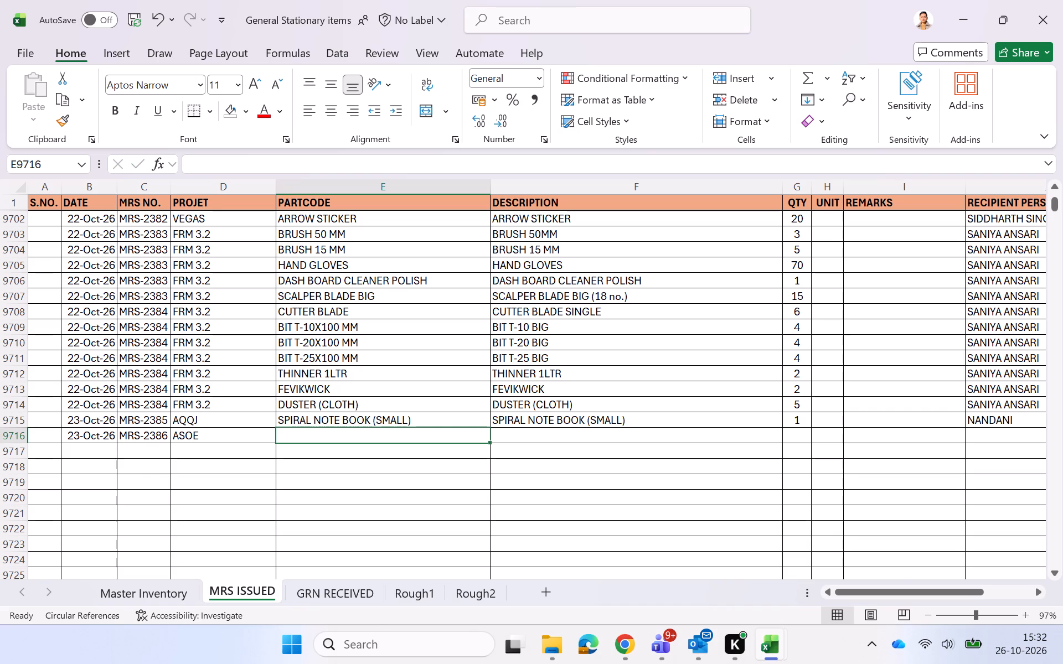
Filter the Master Inventory partcodes by BIN.
{"action": "left_click", "coordinate": [151, 589]}
{"action": "left_click", "coordinate": [319, 215]}
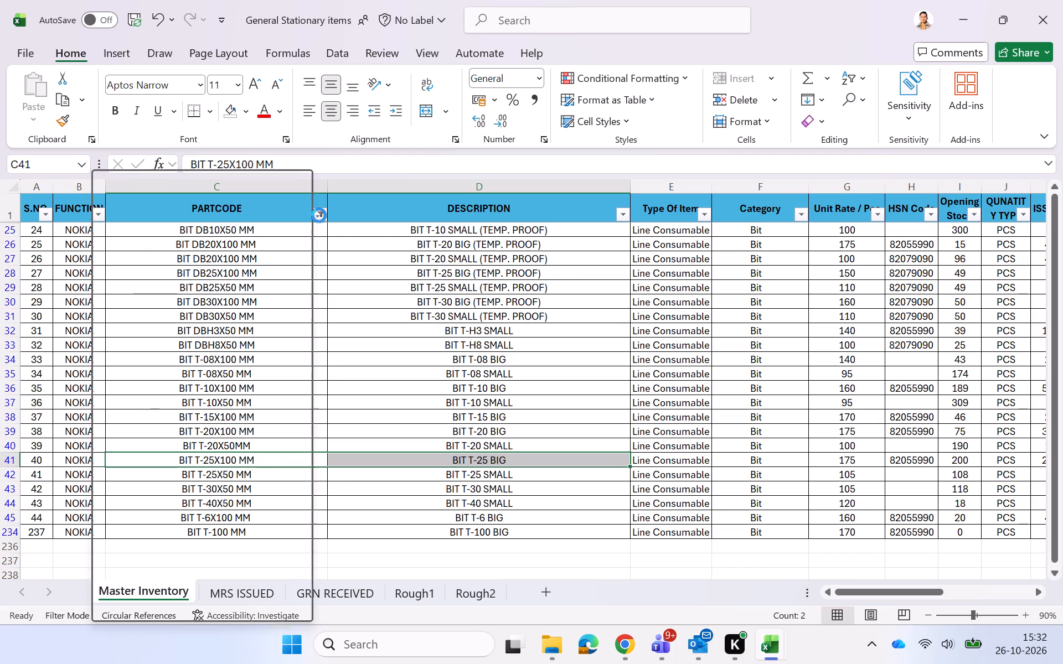
{"action": "left_click", "coordinate": [218, 364]}
{"action": "left_click", "coordinate": [196, 355]}
{"action": "type", "text": "BIN"}
{"action": "key", "text": "Return"}
{"action": "scroll", "coordinate": [196, 355], "scroll_direction": "up", "scroll_amount": 1}
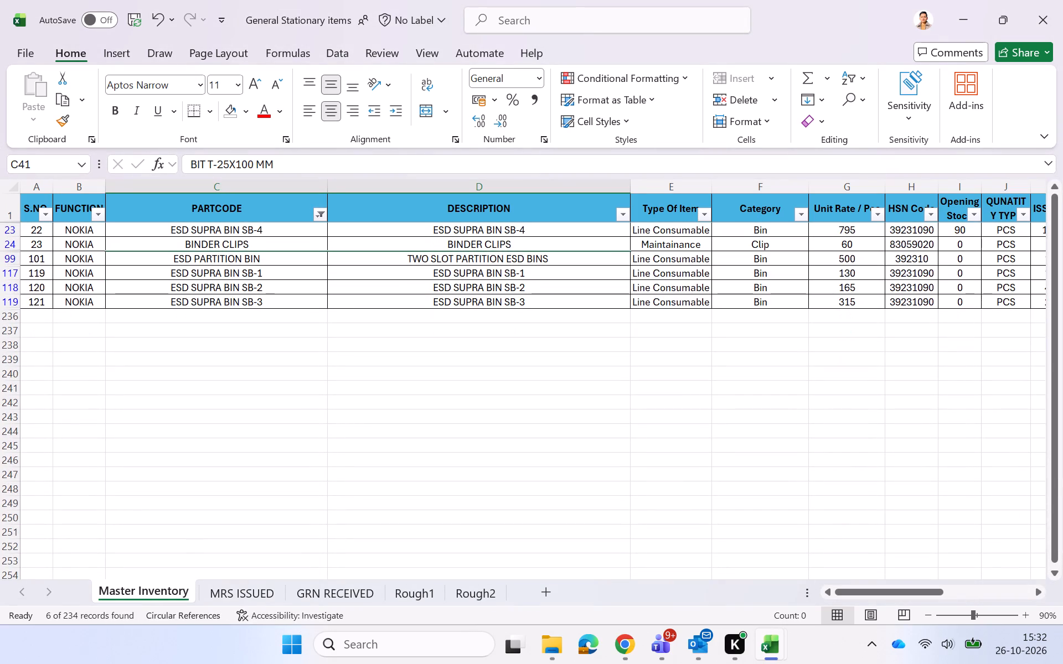
Copy the ESD SUPRA BIN SB-3 partcode and description from Master Inventory into row 9716 of MRS ISSUED.
{"action": "left_click", "coordinate": [278, 342]}
{"action": "key", "text": "Up"}
{"action": "key", "text": "Up"}
{"action": "key", "text": "Up"}
{"action": "key", "text": "shift+Right"}
{"action": "key", "text": "ctrl+c"}
{"action": "key", "text": "ctrl+Page_Down"}
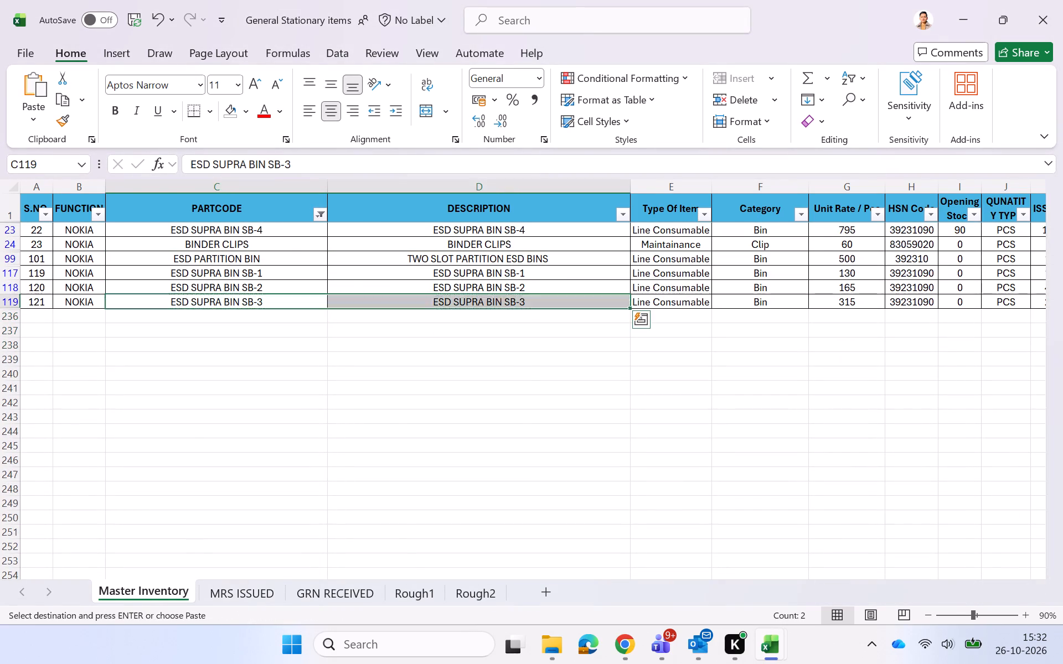
{"action": "key", "text": "ctrl+v"}
{"action": "key", "text": "Down"}
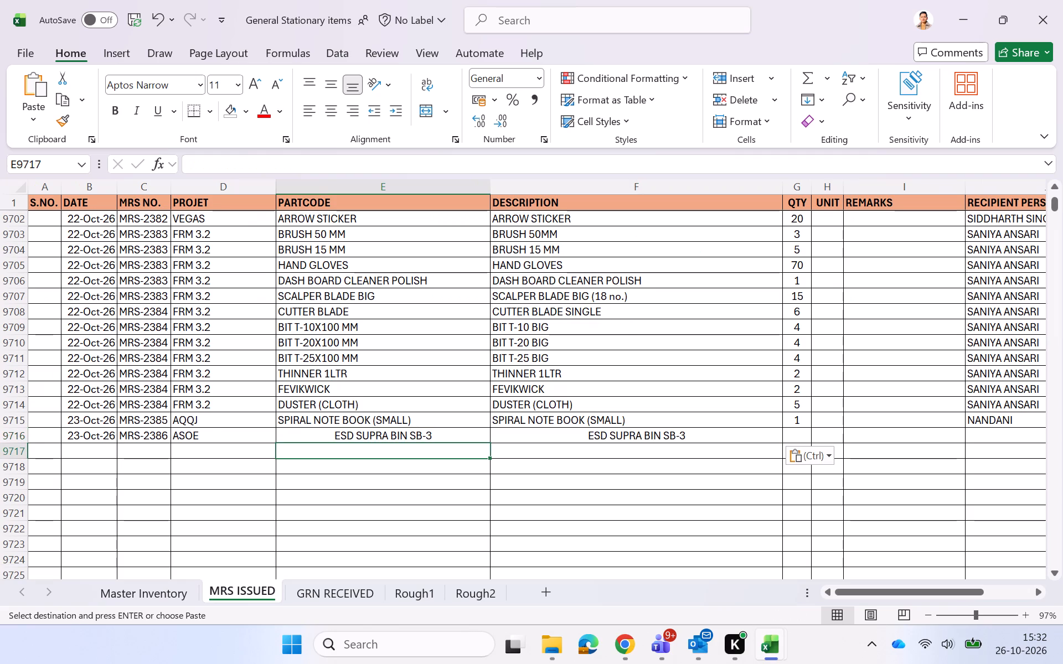
Copy the BIT T-10X100 MM partcode and its description from row 9709 into row 9717.
{"action": "key", "text": "Up"}
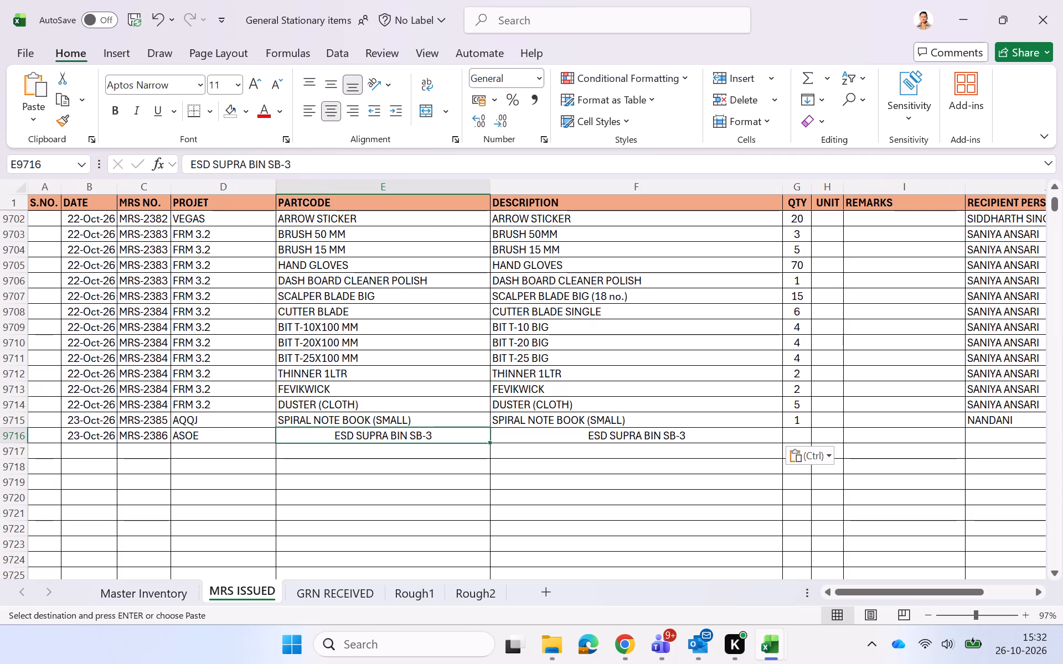
{"action": "key", "text": "Up"}
{"action": "key", "text": "Up"}
{"action": "key", "text": "Up"}
{"action": "key", "text": "Up"}
{"action": "key", "text": "Up"}
{"action": "key", "text": "Up"}
{"action": "key", "text": "Up"}
{"action": "key", "text": "shift+Right"}
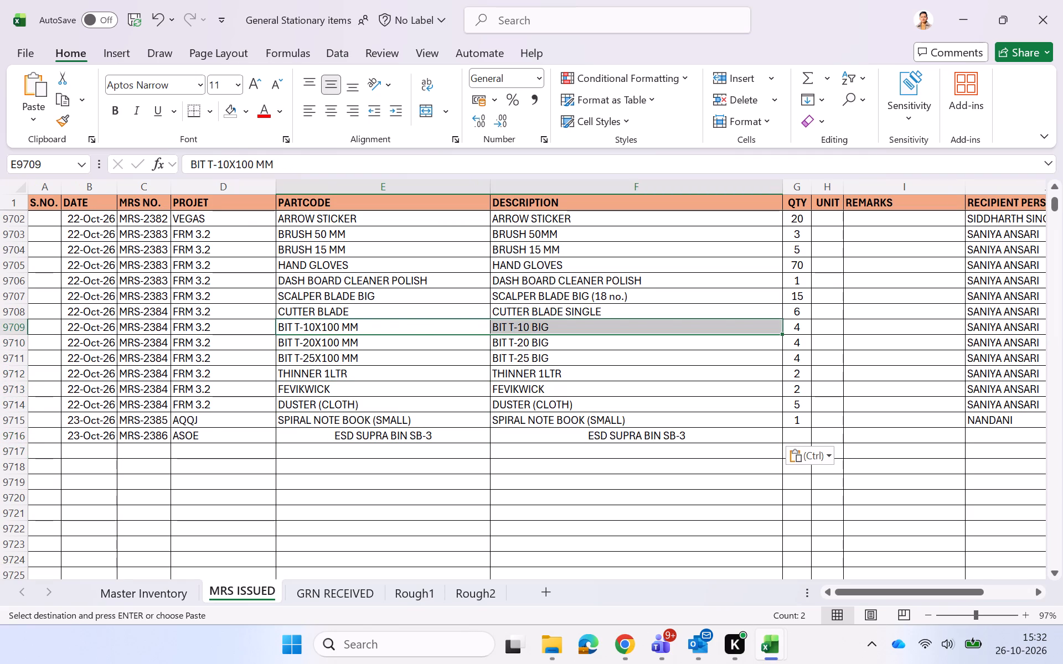
{"action": "key", "text": "ctrl+c"}
{"action": "key", "text": "ctrl+Down"}
{"action": "key", "text": "Down"}
{"action": "key", "text": "Escape"}
{"action": "key", "text": "ctrl+Down"}
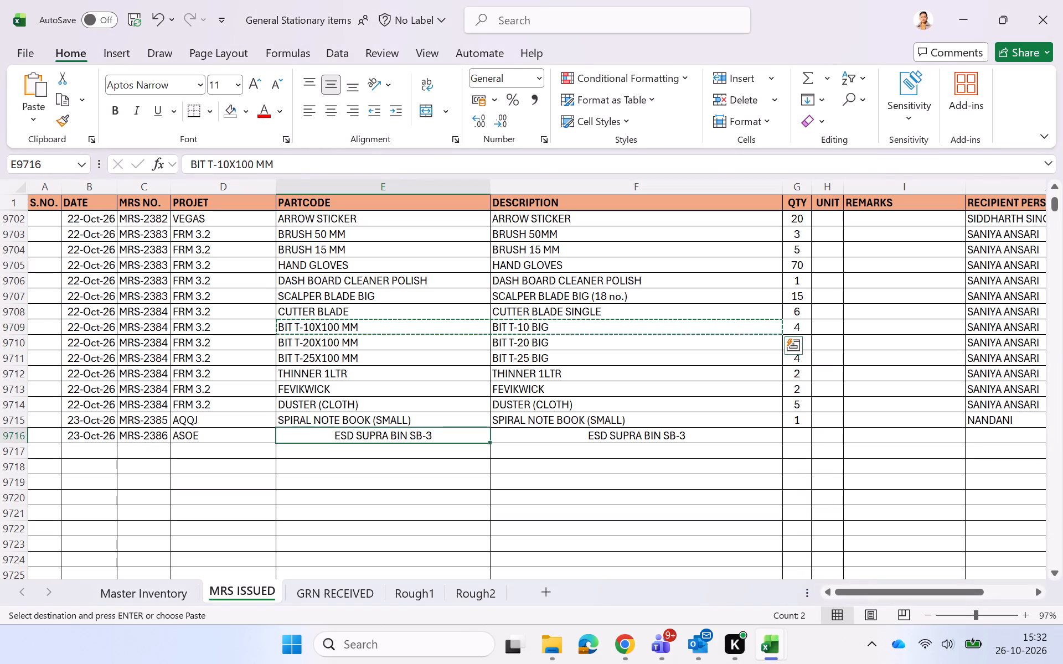
{"action": "key", "text": "Down"}
{"action": "key", "text": "ctrl+v"}
{"action": "key", "text": "Down"}
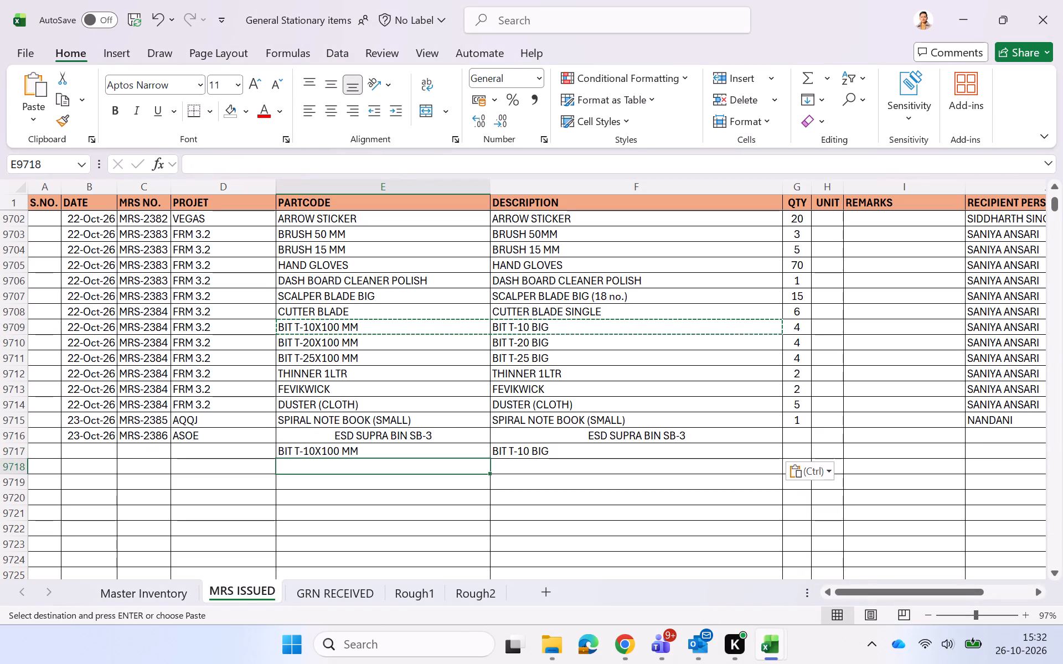
Copy the BRUSH 15 MM partcode and description from row 9704 into row 9718.
{"action": "key", "text": "Up"}
{"action": "key", "text": "Up"}
{"action": "key", "text": "Up"}
{"action": "key", "text": "Up"}
{"action": "key", "text": "Up"}
{"action": "key", "text": "Up"}
{"action": "key", "text": "Up"}
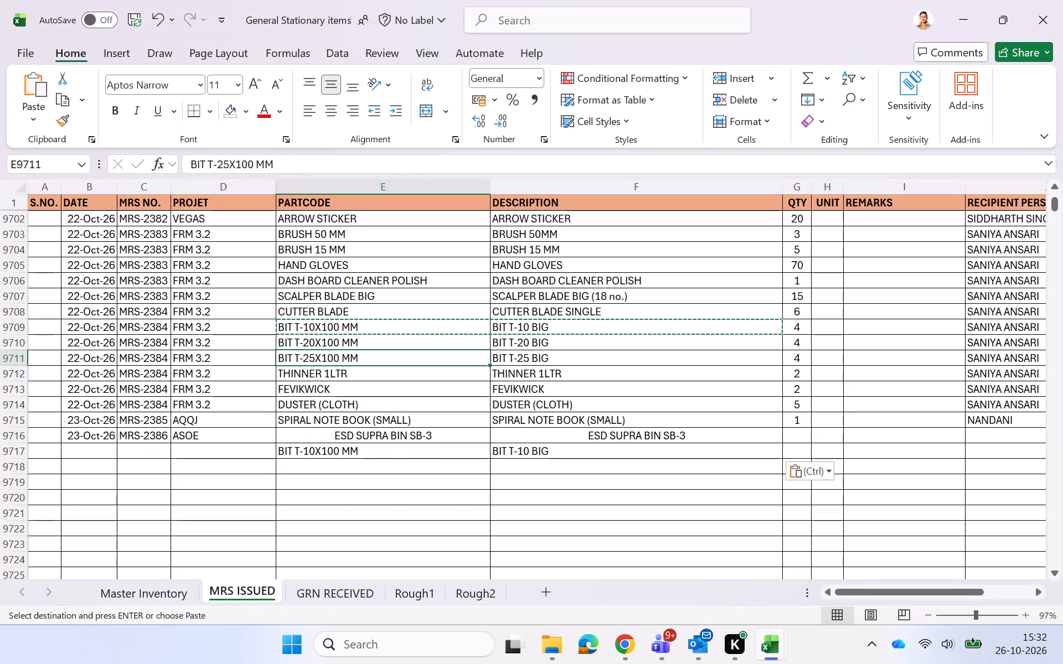
{"action": "key", "text": "Up"}
{"action": "key", "text": "Up"}
{"action": "key", "text": "Up"}
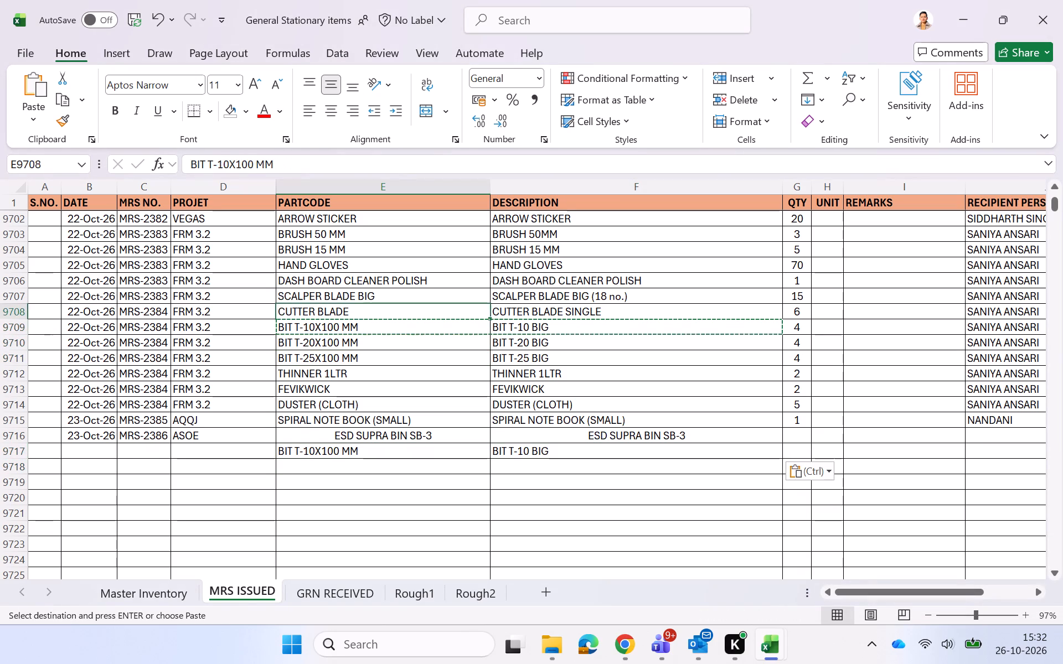
{"action": "key", "text": "Up"}
{"action": "key", "text": "Up"}
{"action": "key", "text": "Up"}
{"action": "key", "text": "Up"}
{"action": "key", "text": "shift+Right"}
{"action": "key", "text": "ctrl+c"}
{"action": "key", "text": "ctrl+Down"}
{"action": "key", "text": "Down"}
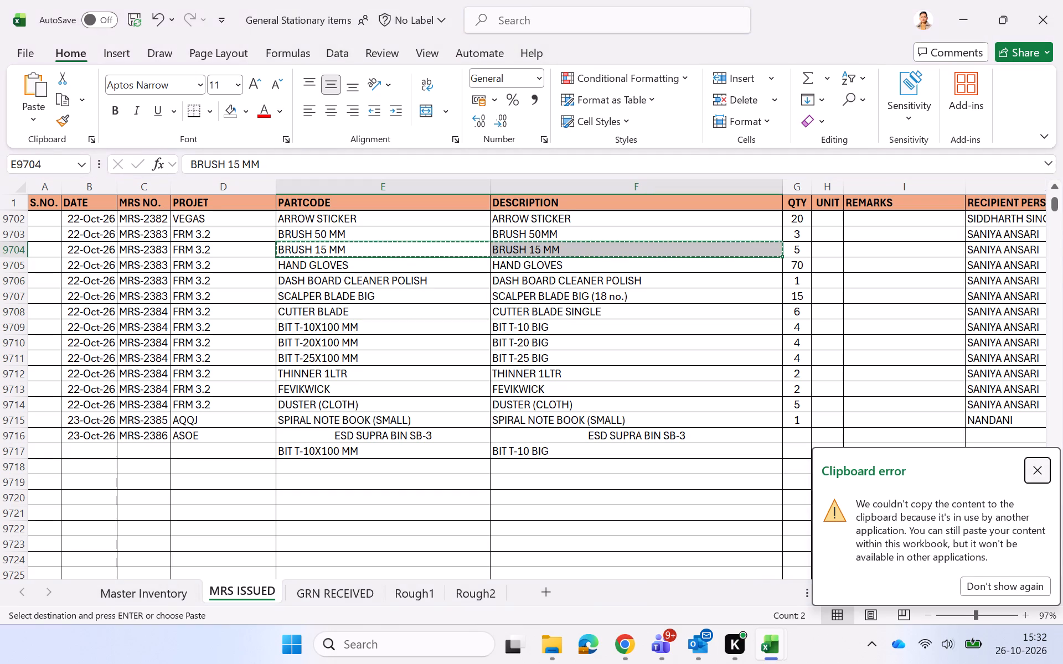
{"action": "key", "text": "Escape"}
{"action": "key", "text": "ctrl+Down"}
{"action": "key", "text": "Down"}
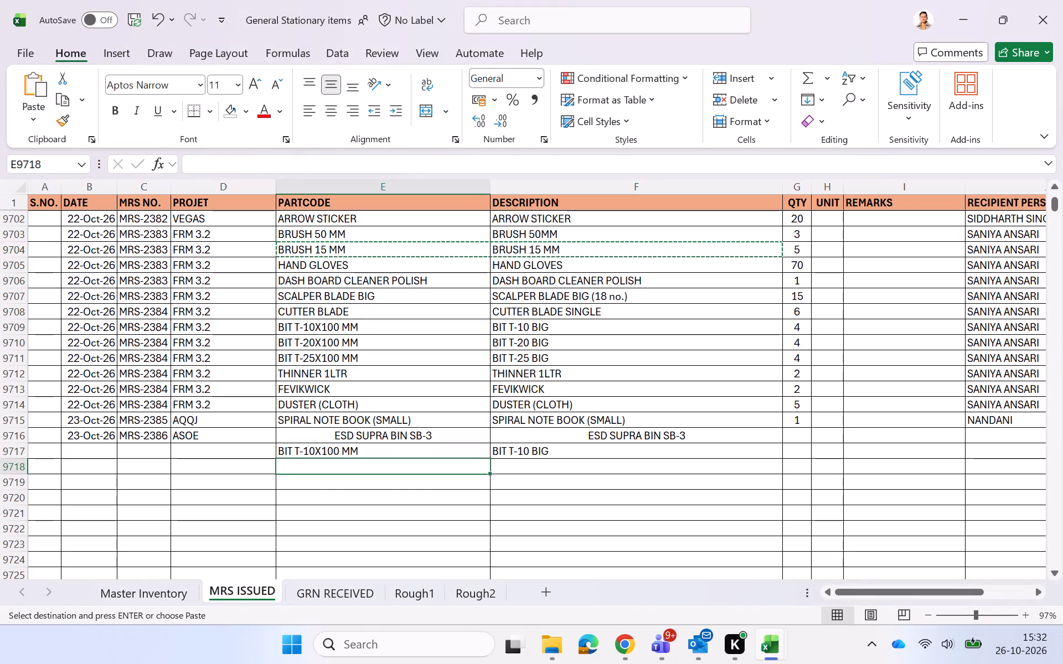
{"action": "key", "text": "ctrl+v"}
{"action": "key", "text": "Down"}
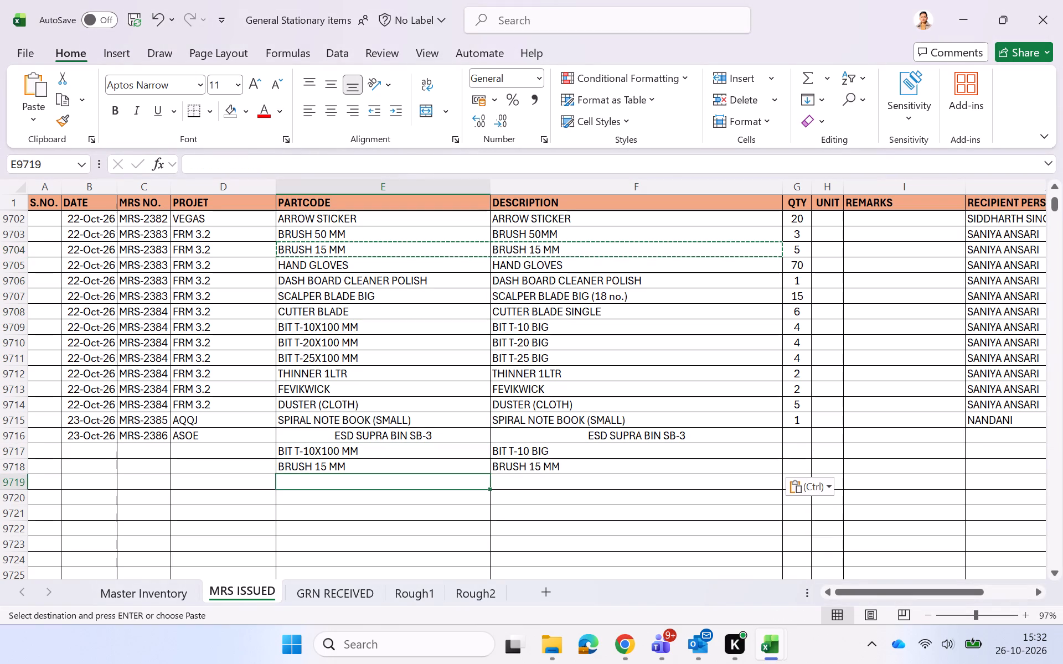
Find an earlier CELLO entry in MRS ISSUED and copy the CELLO TAPE partcode and description into row 9719.
{"action": "key", "text": "Down"}
{"action": "key", "text": "Down"}
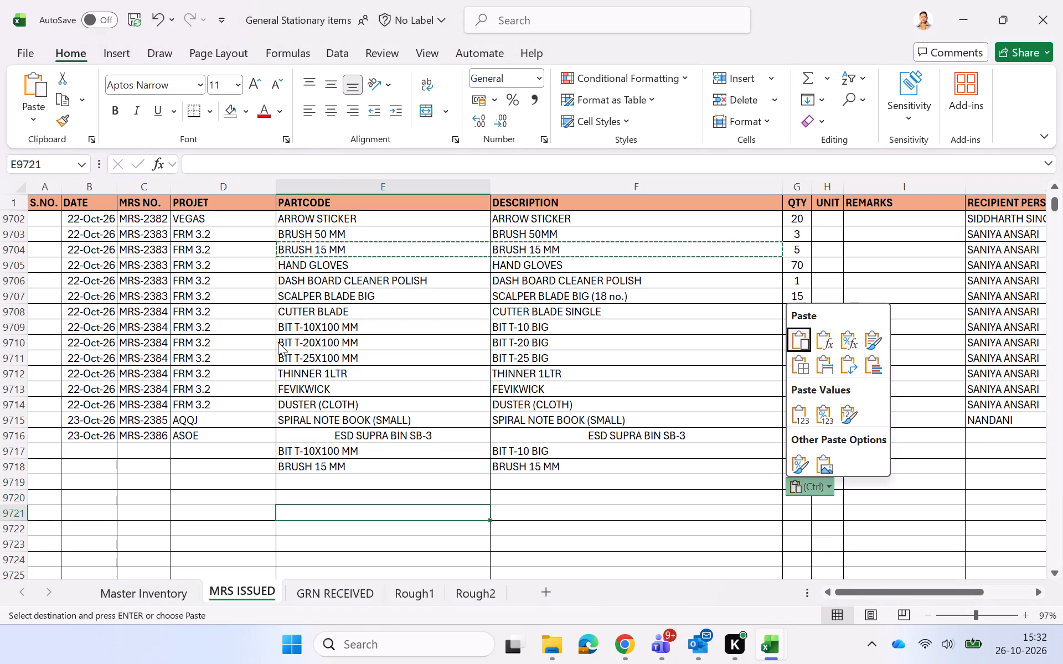
{"action": "key", "text": "Escape"}
{"action": "key", "text": "ctrl+f"}
{"action": "type", "text": "CCELLO"}
{"action": "key", "text": "Return"}
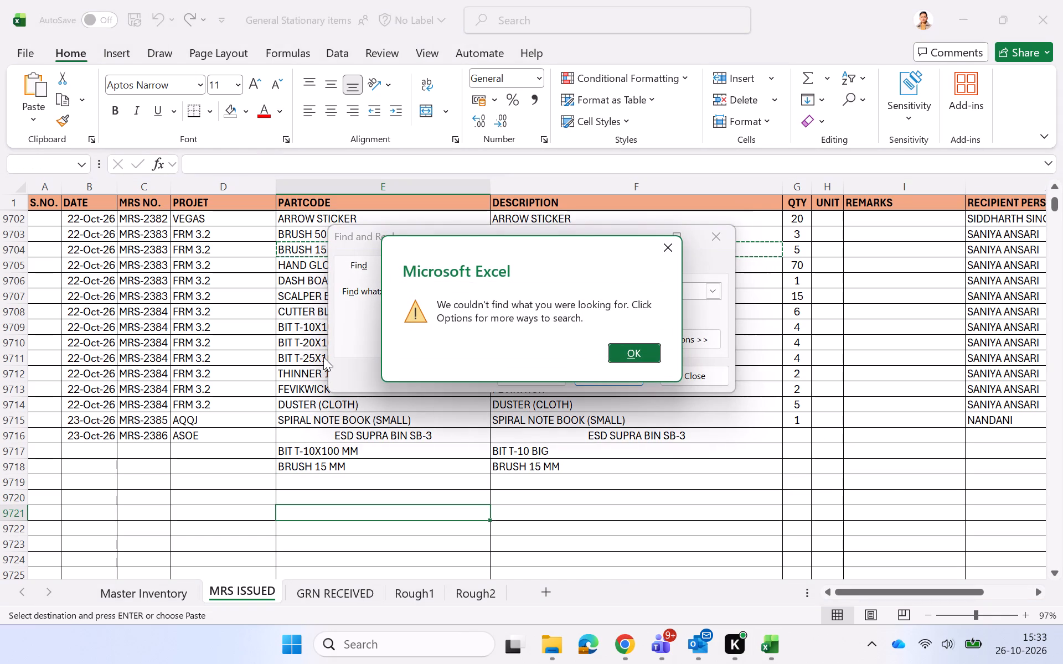
{"action": "left_click", "coordinate": [631, 351]}
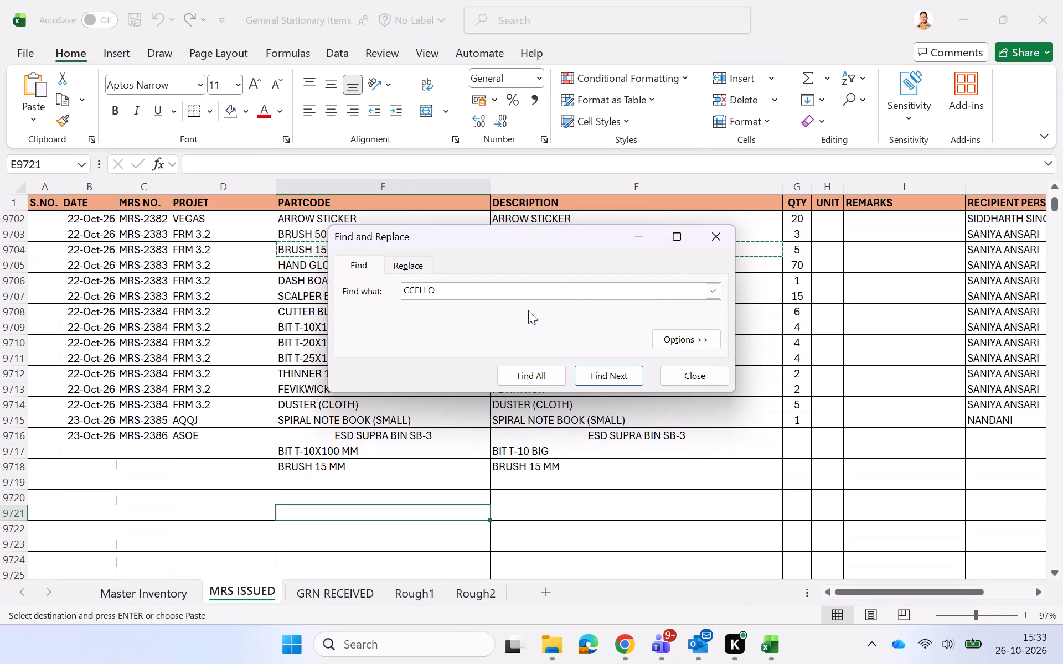
{"action": "key", "text": "Left"}
{"action": "key", "text": "Left"}
{"action": "key", "text": "Left"}
{"action": "key", "text": "Left"}
{"action": "key", "text": "Left"}
{"action": "key", "text": "BackSpace"}
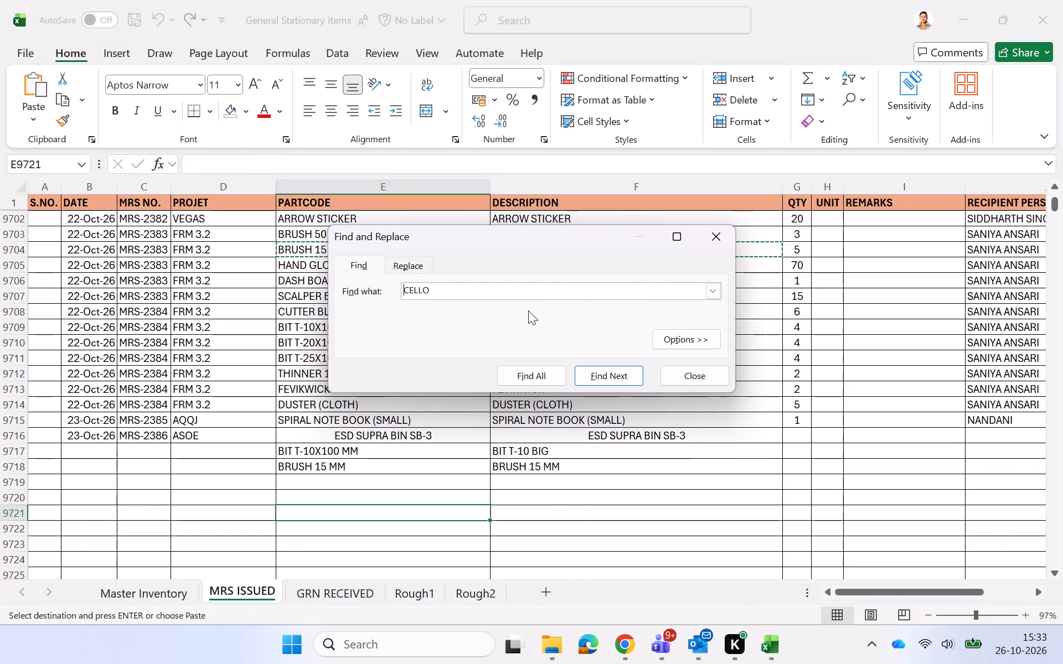
{"action": "key", "text": "Return"}
{"action": "left_click", "coordinate": [716, 354]}
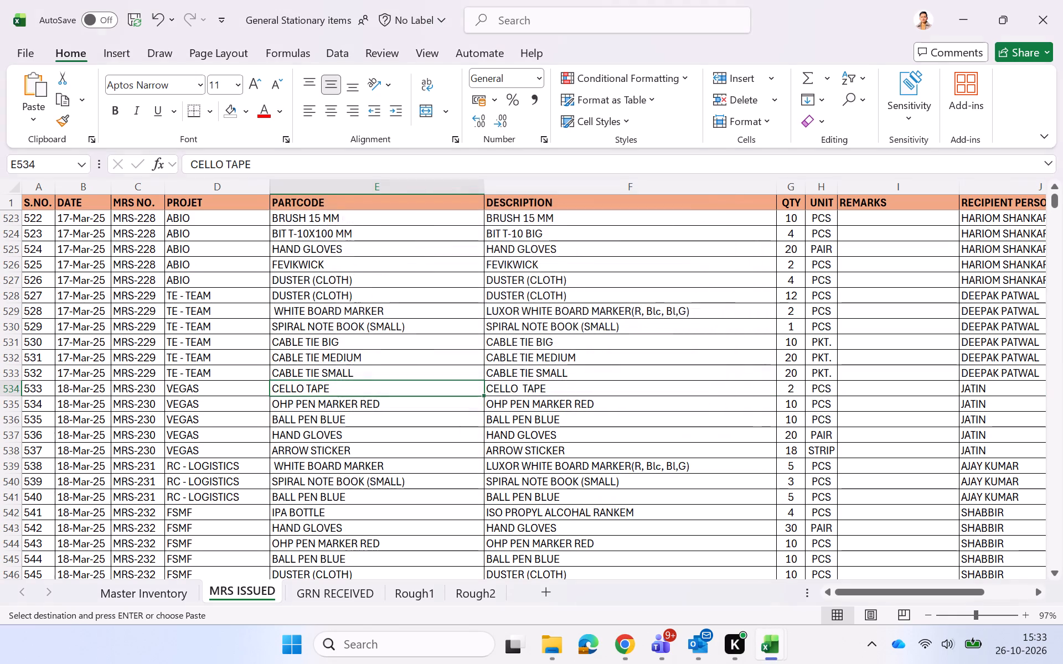
{"action": "key", "text": "shift+Right"}
{"action": "key", "text": "ctrl+c"}
{"action": "key", "text": "ctrl+Down"}
{"action": "key", "text": "Down"}
{"action": "key", "text": "ctrl+v"}
{"action": "key", "text": "Down"}
{"action": "key", "text": "Down"}
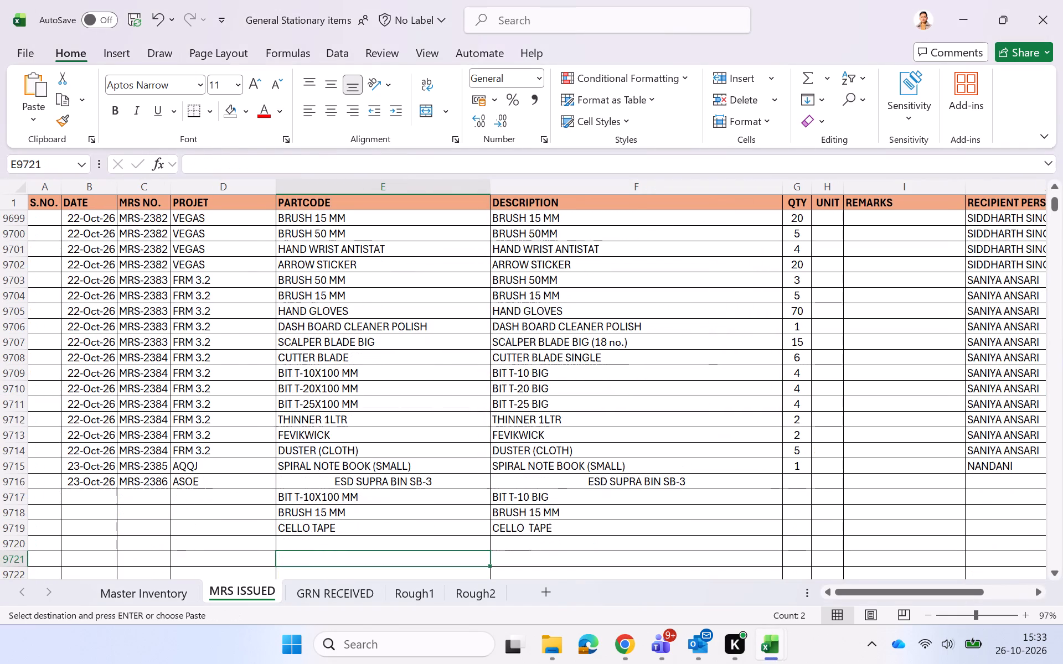
Find BOARD P in MRS ISSUED and copy the THUMB PIN PLASTIC BOX(BOARD PIN) partcode and description into row 9720.
{"action": "key", "text": "ctrl+f"}
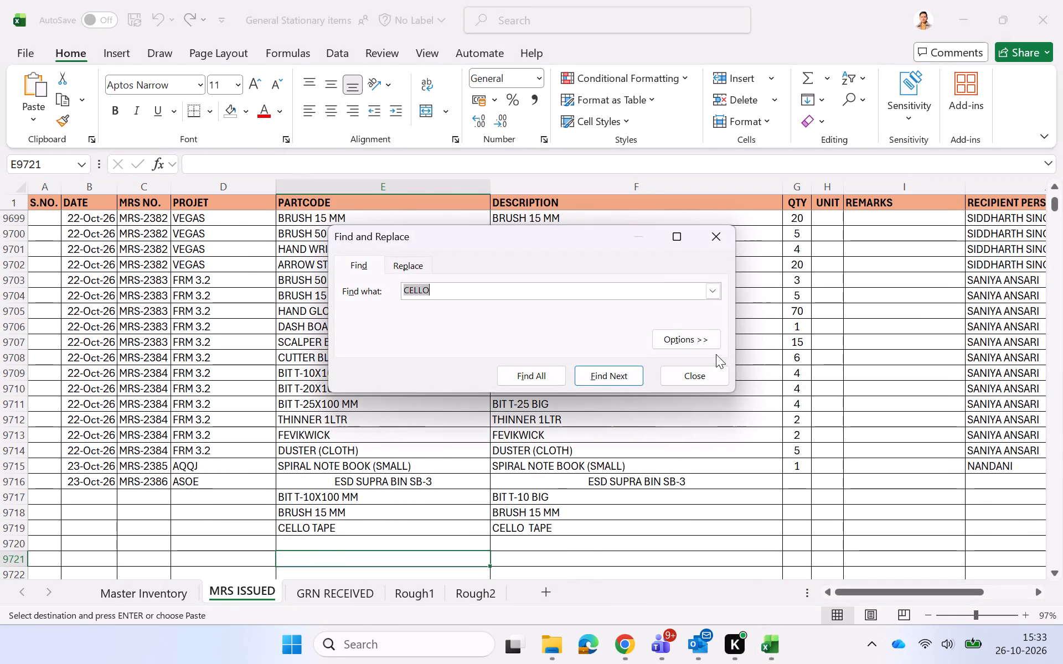
{"action": "type", "text": "BOARD P"}
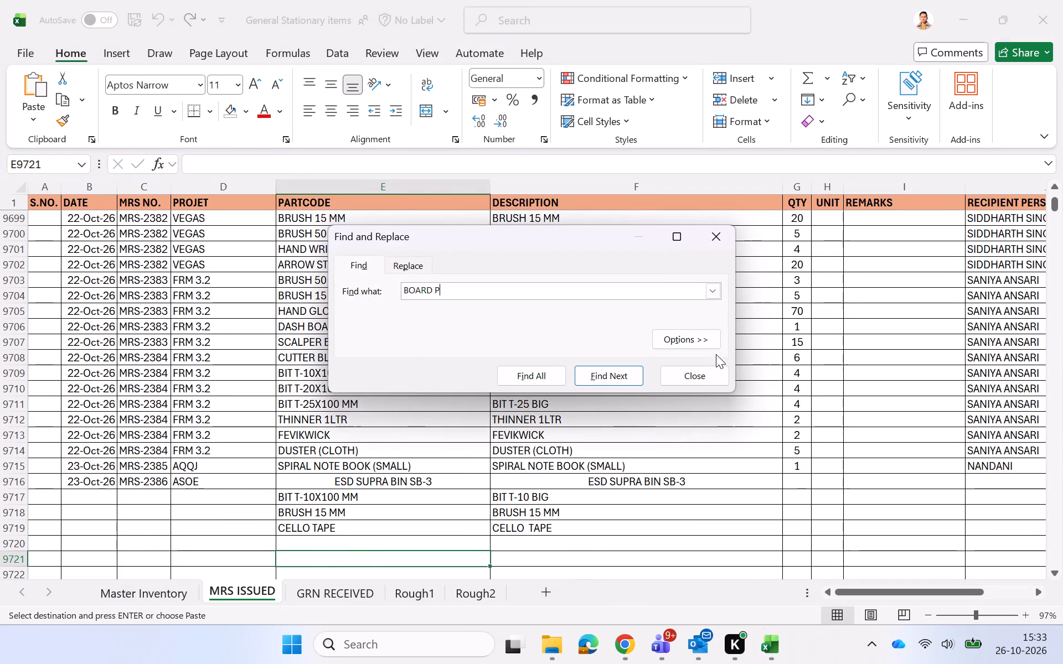
{"action": "key", "text": "Return"}
{"action": "left_click", "coordinate": [685, 365]}
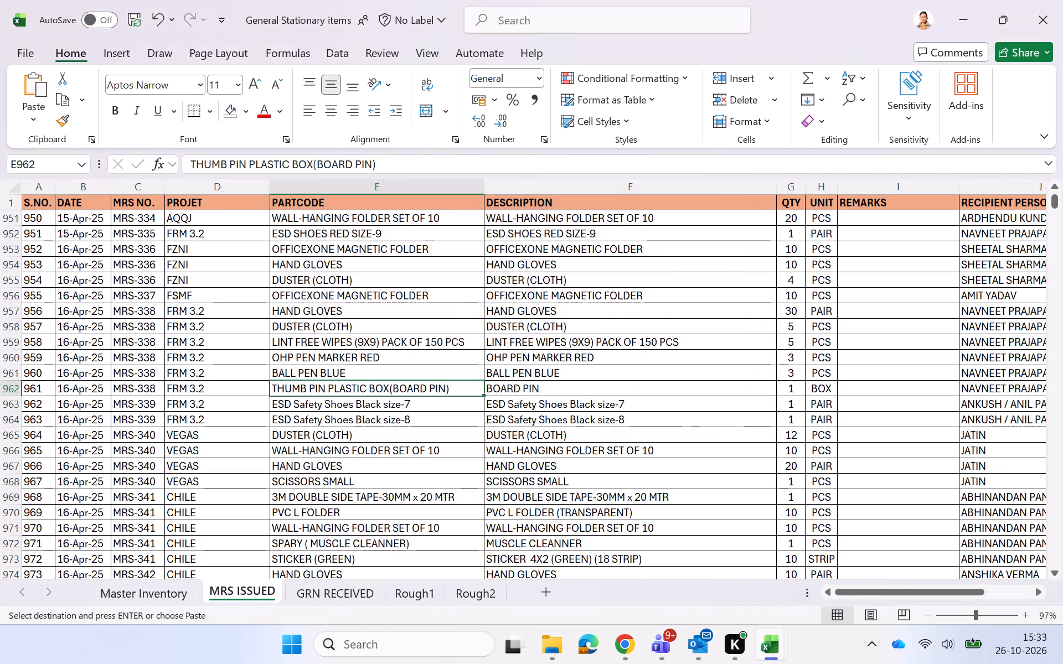
{"action": "key", "text": "shift+Right"}
{"action": "key", "text": "ctrl+c"}
{"action": "key", "text": "ctrl+Down"}
{"action": "key", "text": "Down"}
{"action": "key", "text": "ctrl+v"}
Enter quantities 4, 10, 3, 1 and 1 for the items in rows 9716 to 9720.
{"action": "key", "text": "Right"}
{"action": "key", "text": "Right"}
{"action": "key", "text": "Up"}
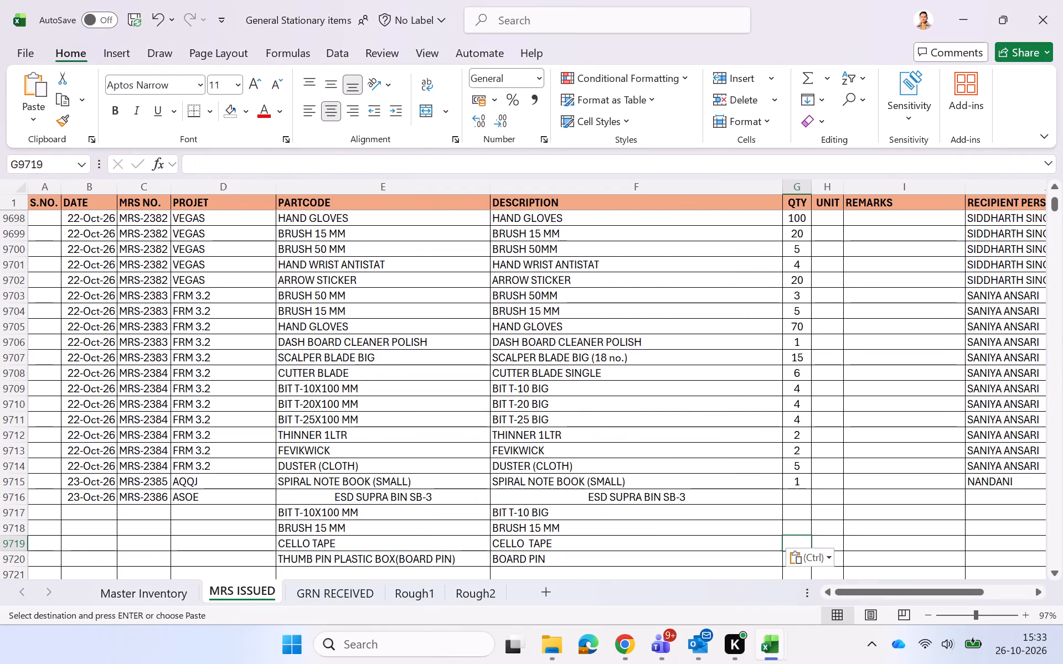
{"action": "key", "text": "Up"}
{"action": "key", "text": "Up"}
{"action": "key", "text": "Up"}
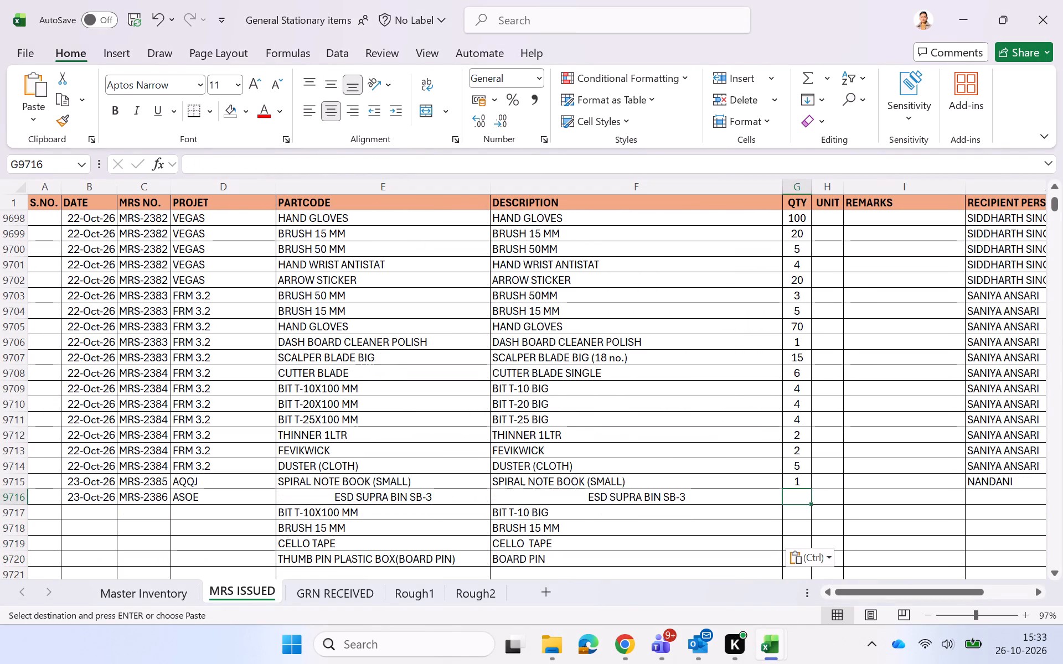
{"action": "key", "text": "4"}
{"action": "key", "text": "Return"}
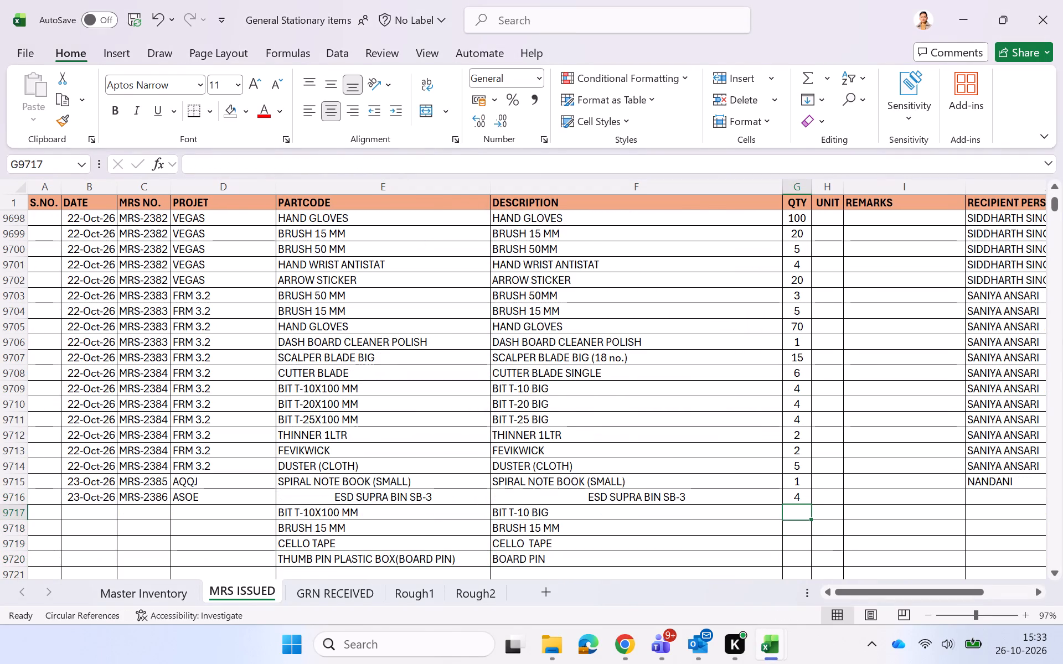
{"action": "type", "text": "10"}
{"action": "key", "text": "Return"}
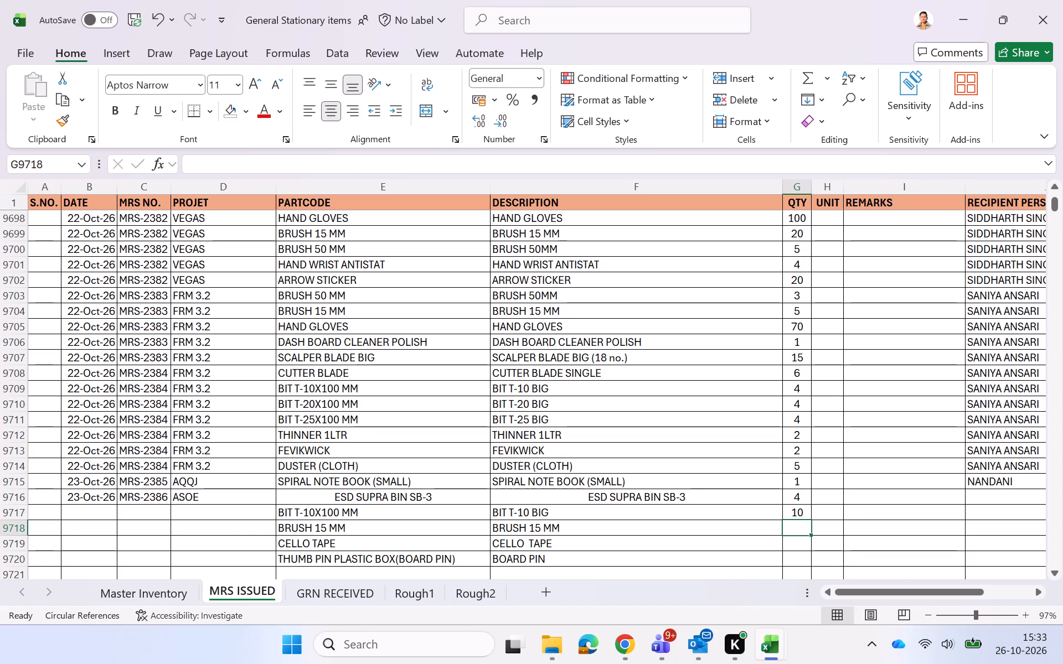
{"action": "key", "text": "3"}
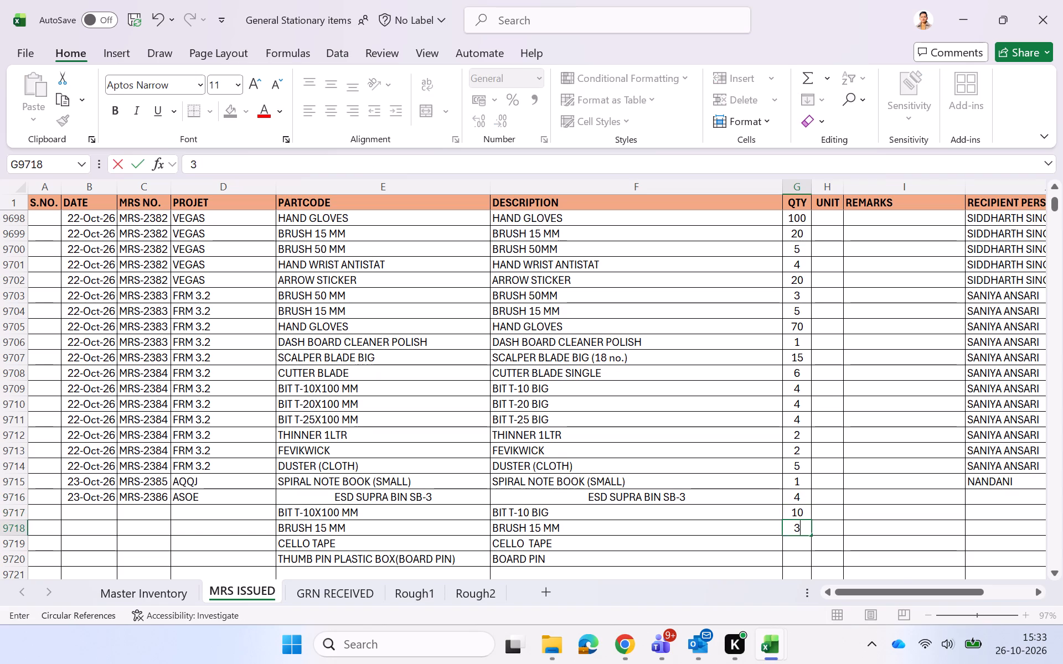
{"action": "key", "text": "Return"}
{"action": "key", "text": "1"}
{"action": "key", "text": "Return"}
{"action": "key", "text": "1"}
{"action": "key", "text": "Return"}
Enter CHAITANYA as the recipient person in row 9716 and fill it down through row 9720.
{"action": "key", "text": "Right"}
{"action": "key", "text": "Right"}
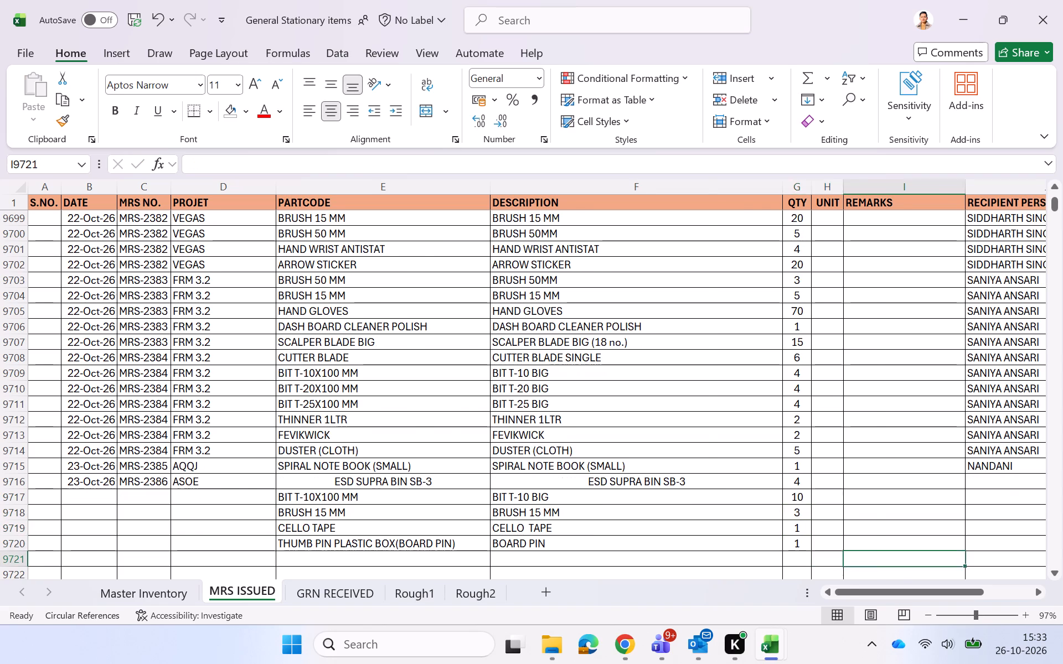
{"action": "key", "text": "Right"}
{"action": "key", "text": "Up"}
{"action": "key", "text": "Up"}
{"action": "key", "text": "Up"}
{"action": "key", "text": "Up"}
{"action": "key", "text": "Up"}
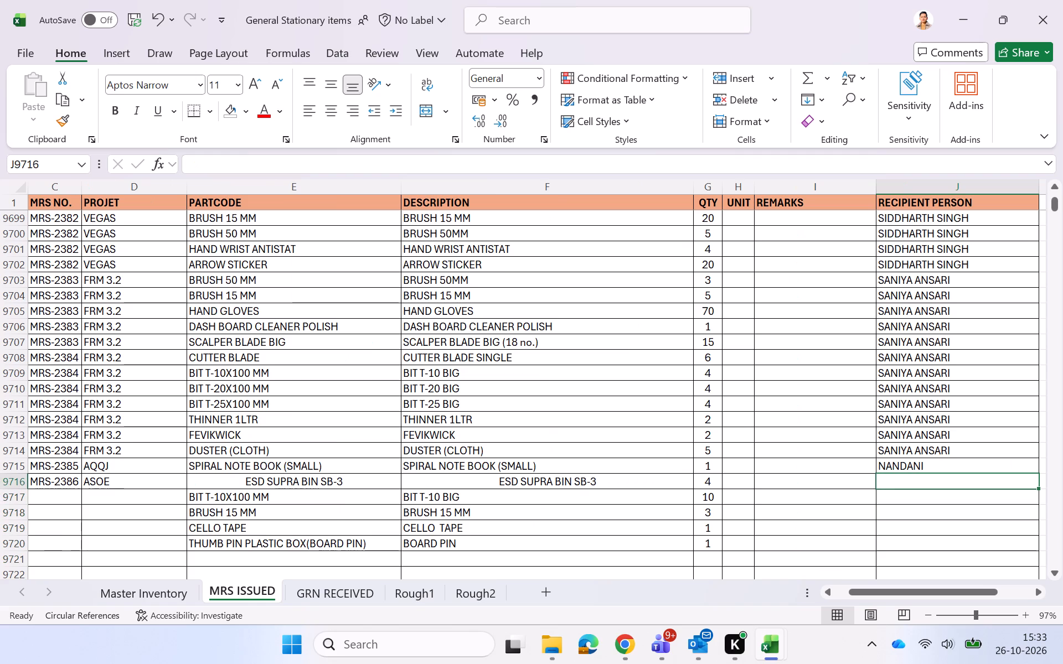
{"action": "type", "text": "CH"}
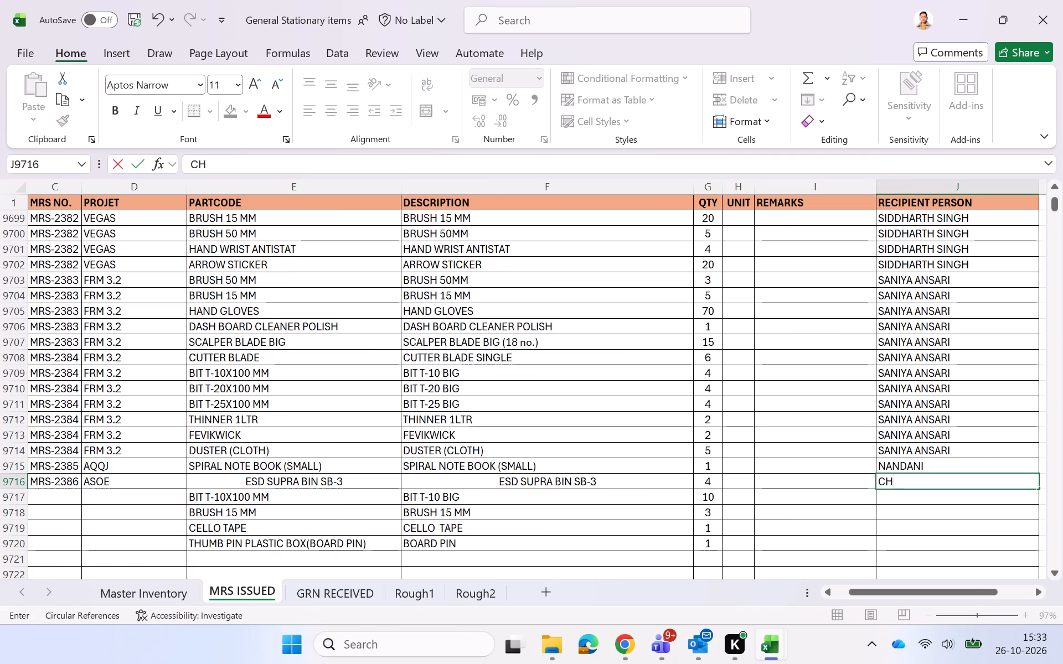
{"action": "type", "text": "AI"}
{"action": "key", "text": "t"}
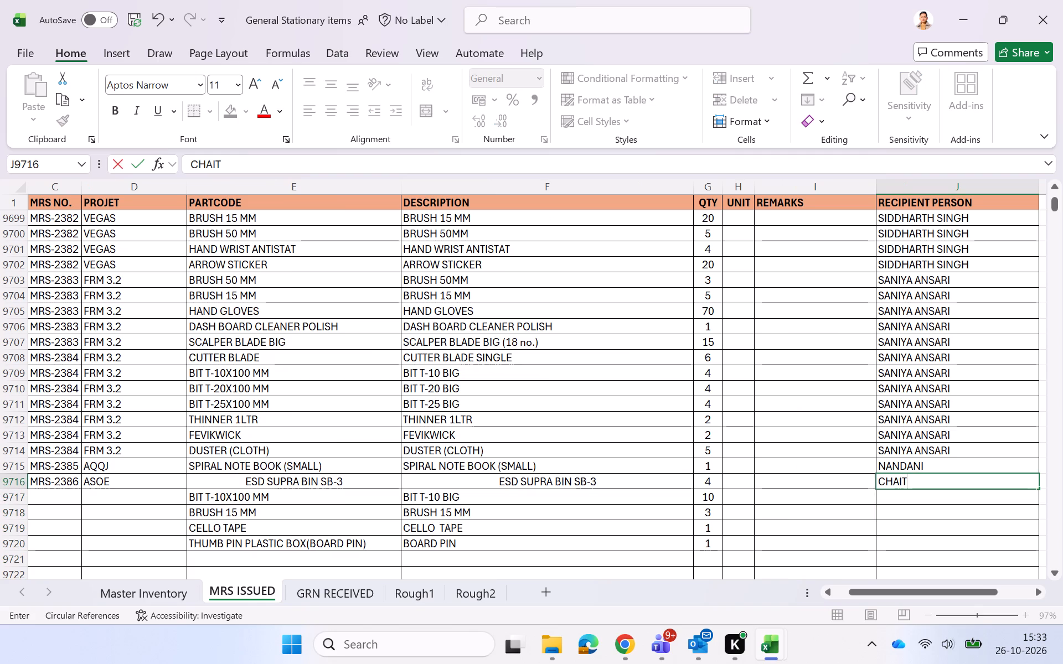
{"action": "type", "text": "ANYA"}
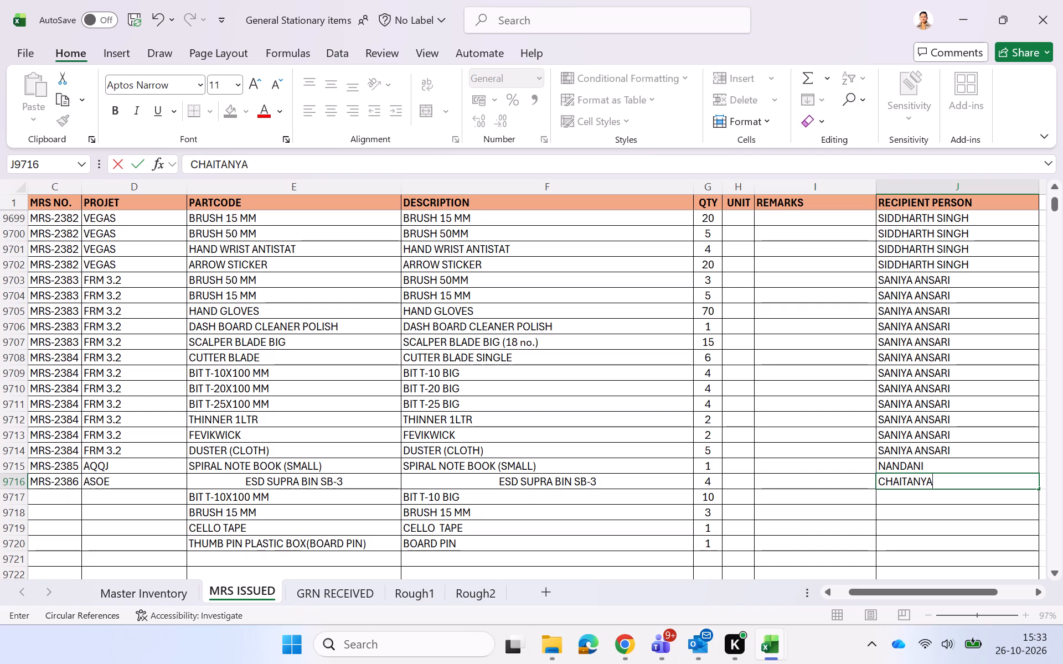
{"action": "key", "text": "shift+Down"}
{"action": "key", "text": "shift+Down"}
{"action": "key", "text": "shift+Down"}
{"action": "key", "text": "shift+Down"}
{"action": "key", "text": "ctrl+d"}
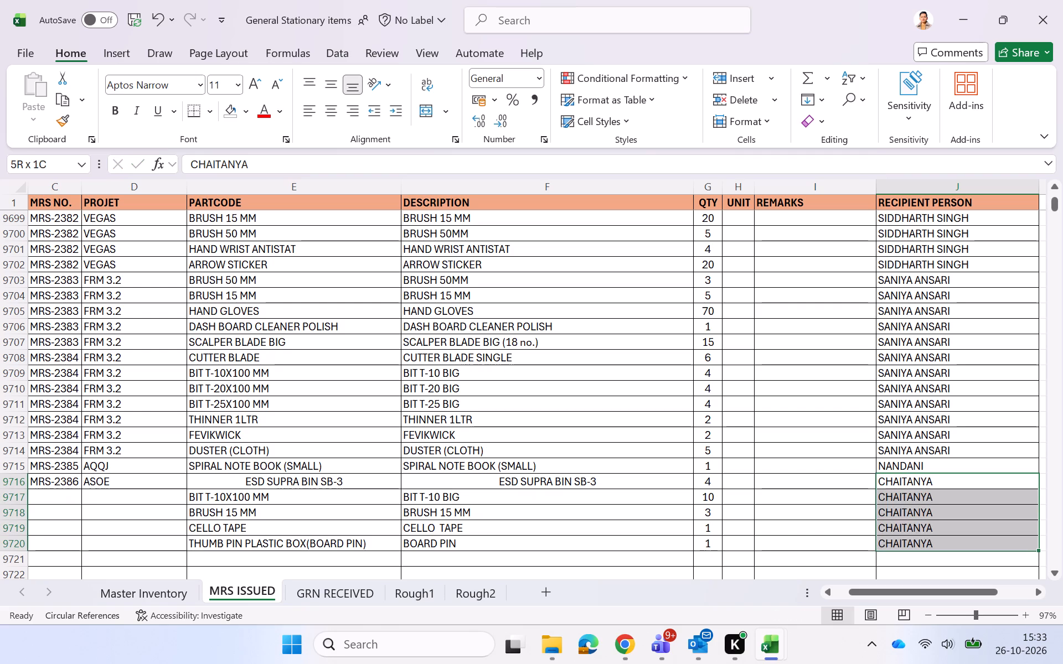
Fill the date 23-Oct-26, MRS-2386 and project ASOE from row 9716 down through row 9720.
{"action": "key", "text": "ctrl+Left"}
{"action": "key", "text": "ctrl+Left"}
{"action": "key", "text": "ctrl+Left"}
{"action": "key", "text": "ctrl+Left"}
{"action": "key", "text": "ctrl+Left"}
{"action": "key", "text": "ctrl+Left"}
{"action": "key", "text": "ctrl+Left"}
{"action": "key", "text": "ctrl+Left"}
{"action": "key", "text": "ctrl+Left"}
{"action": "key", "text": "ctrl+Left"}
{"action": "key", "text": "ctrl+Left"}
{"action": "key", "text": "ctrl+Left"}
{"action": "key", "text": "ctrl+Left"}
{"action": "key", "text": "ctrl+Left"}
{"action": "key", "text": "Right"}
{"action": "key", "text": "shift+Right"}
{"action": "key", "text": "shift+Right"}
{"action": "key", "text": "shift+Down"}
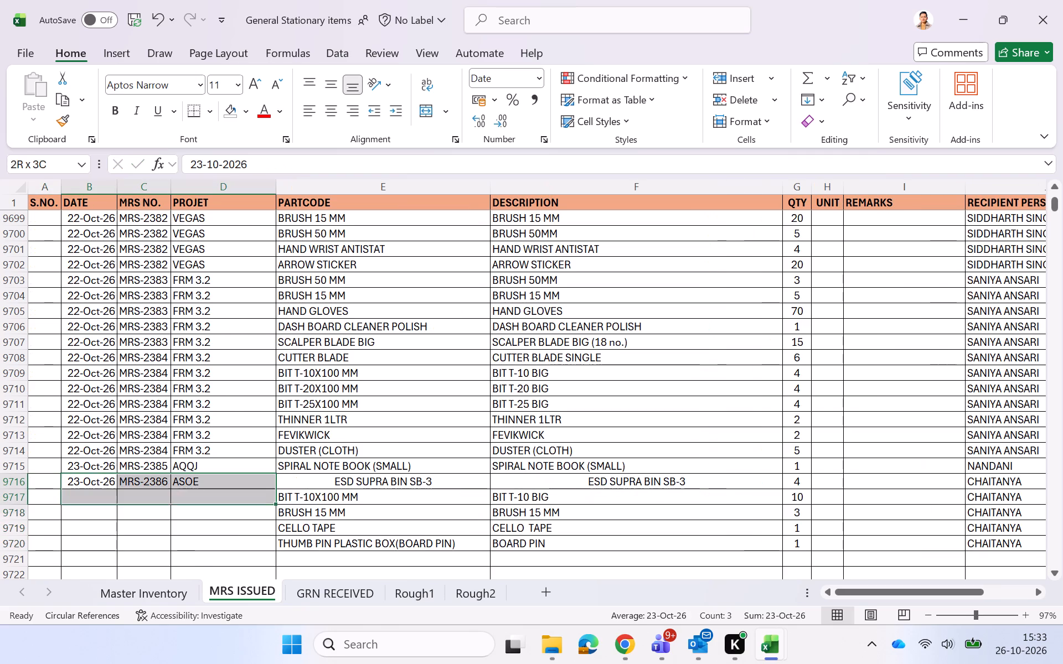
{"action": "key", "text": "shift+Down"}
{"action": "key", "text": "shift+Down"}
{"action": "key", "text": "shift+Down"}
{"action": "key", "text": "ctrl+d"}
Deselect the filled range and save the workbook.
{"action": "scroll", "coordinate": [685, 365], "scroll_direction": "down", "scroll_amount": 1}
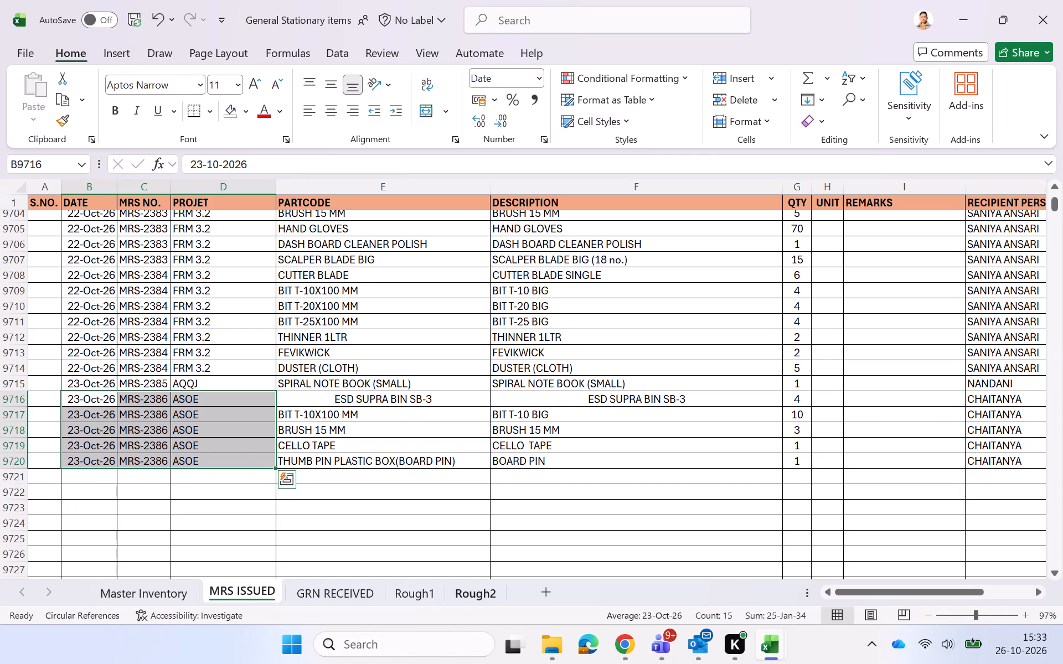
{"action": "left_click", "coordinate": [405, 526]}
{"action": "key", "text": "ctrl+s"}
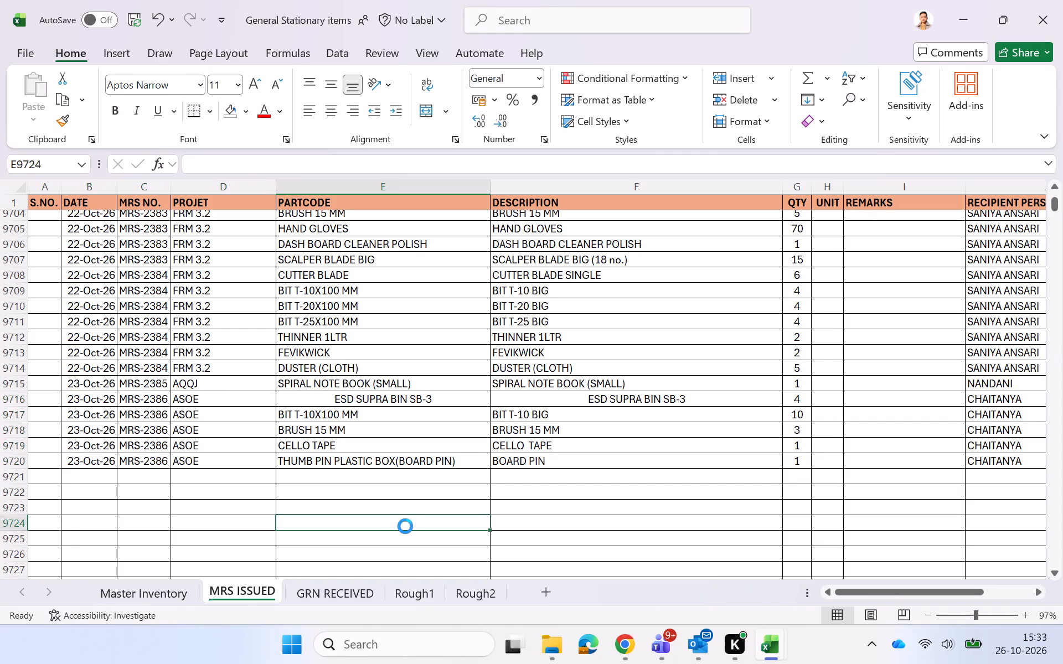
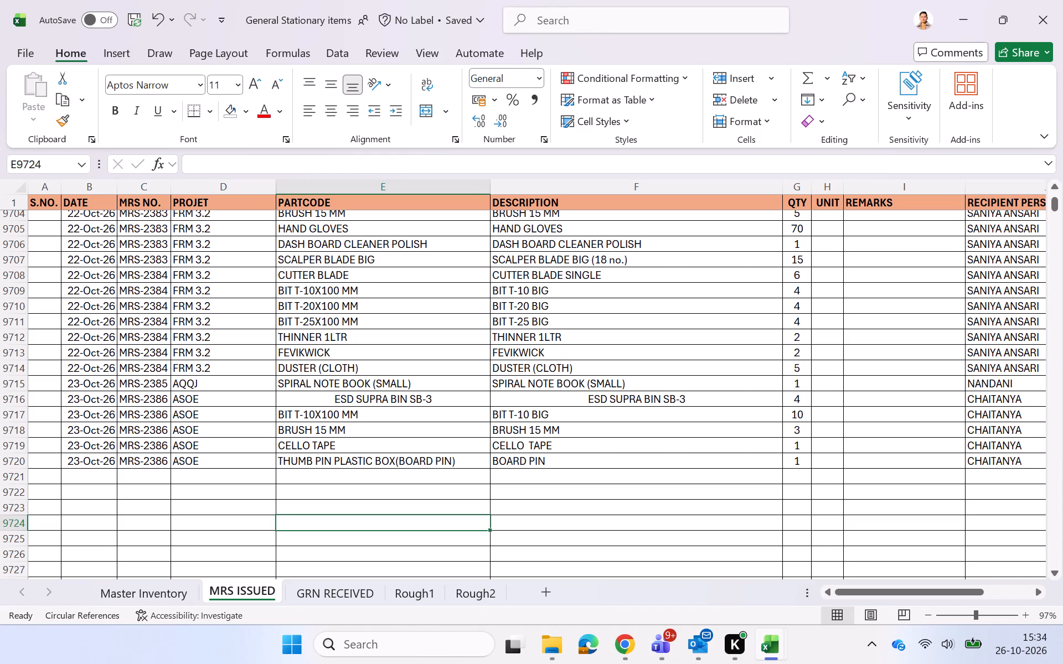
Begin row 9721 with the date 23-Oct-26 copied from the row above, MRS-2387 and project AMOB.
{"action": "key", "text": "Left"}
{"action": "key", "text": "Left"}
{"action": "key", "text": "Left"}
{"action": "key", "text": "Up"}
{"action": "key", "text": "Up"}
{"action": "key", "text": "Up"}
{"action": "key", "text": "Up"}
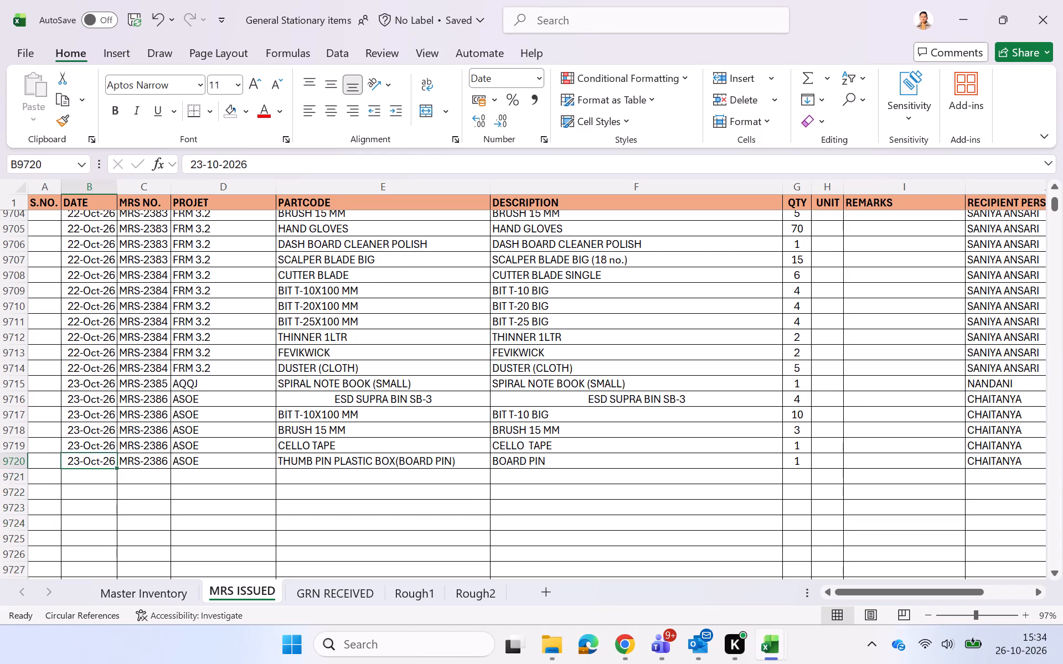
{"action": "key", "text": "ctrl+c"}
{"action": "key", "text": "Down"}
{"action": "key", "text": "ctrl+v"}
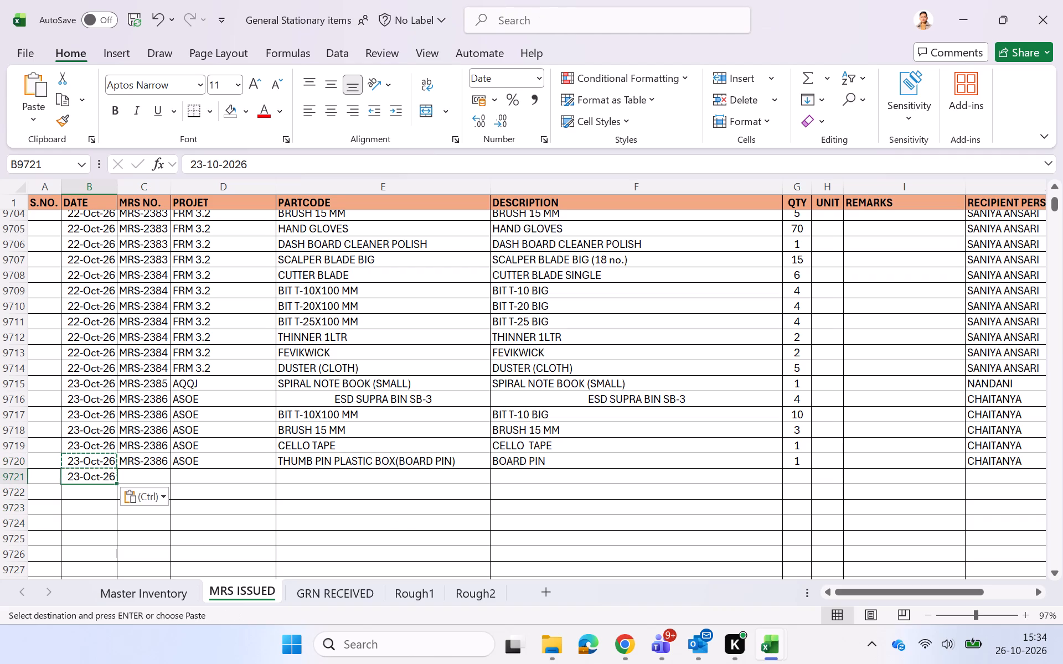
{"action": "left_click", "coordinate": [153, 458]}
{"action": "double_click", "coordinate": [172, 469]}
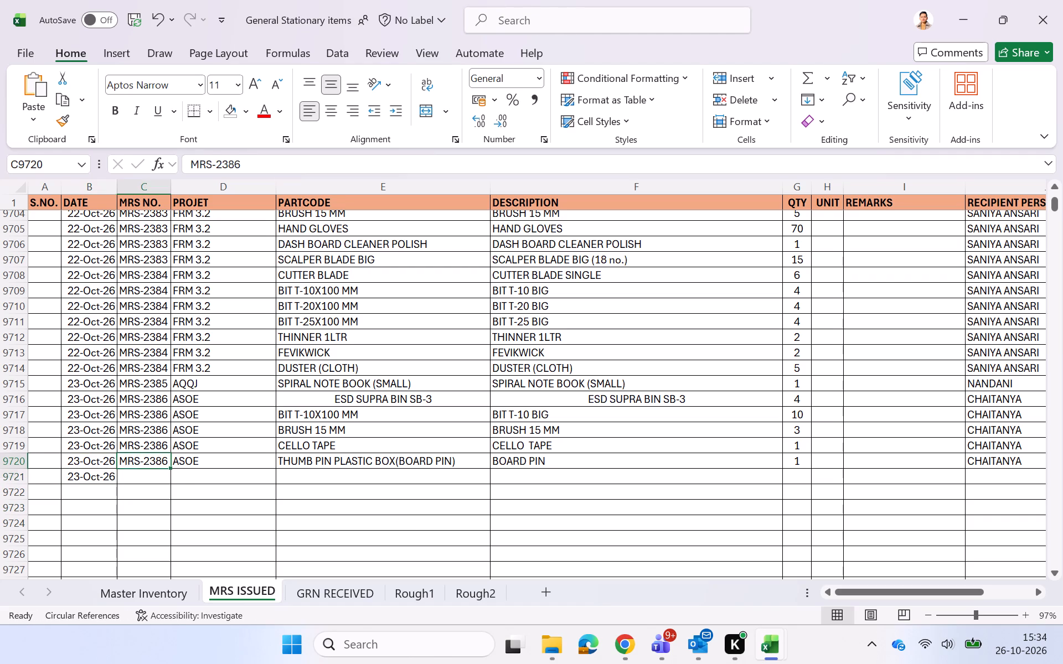
{"action": "left_click", "coordinate": [200, 475]}
{"action": "type", "text": "AMOB"}
{"action": "key", "text": "Return"}
Copy the HAND GLOVES part code and description from row 9705 into row 9721.
{"action": "key", "text": "Right"}
{"action": "key", "text": "Up"}
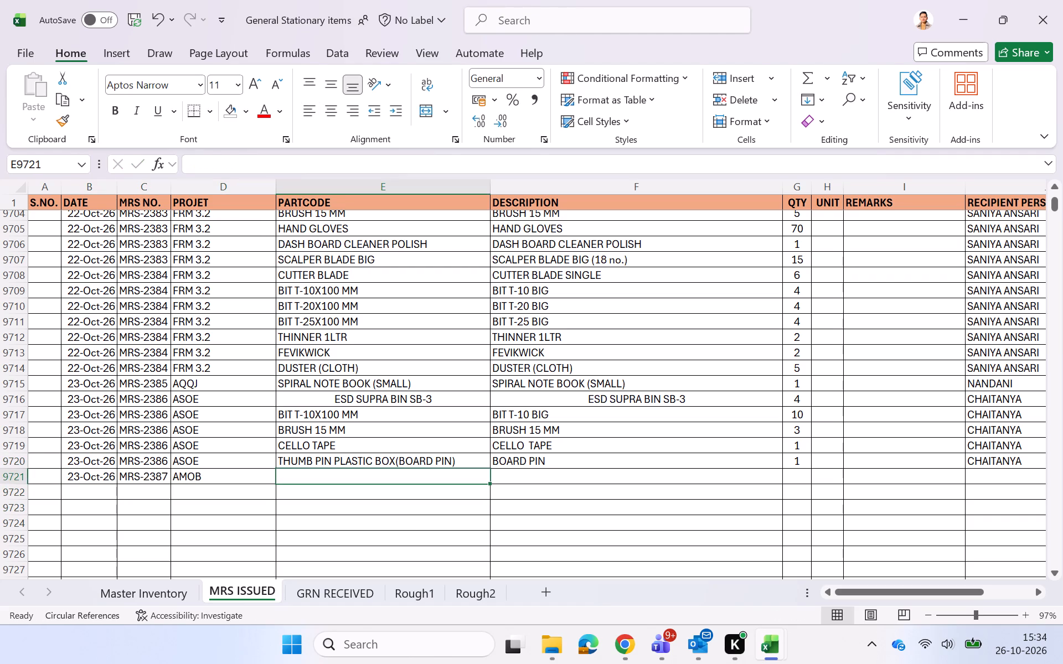
{"action": "key", "text": "Up"}
{"action": "key", "text": "Up"}
{"action": "key", "text": "Up"}
{"action": "key", "text": "Up"}
{"action": "key", "text": "Up"}
{"action": "key", "text": "Up"}
{"action": "key", "text": "Up"}
{"action": "key", "text": "Up"}
{"action": "key", "text": "Up"}
{"action": "key", "text": "Up"}
{"action": "key", "text": "Up"}
{"action": "key", "text": "Up"}
{"action": "key", "text": "Up"}
{"action": "key", "text": "Up"}
{"action": "key", "text": "Up"}
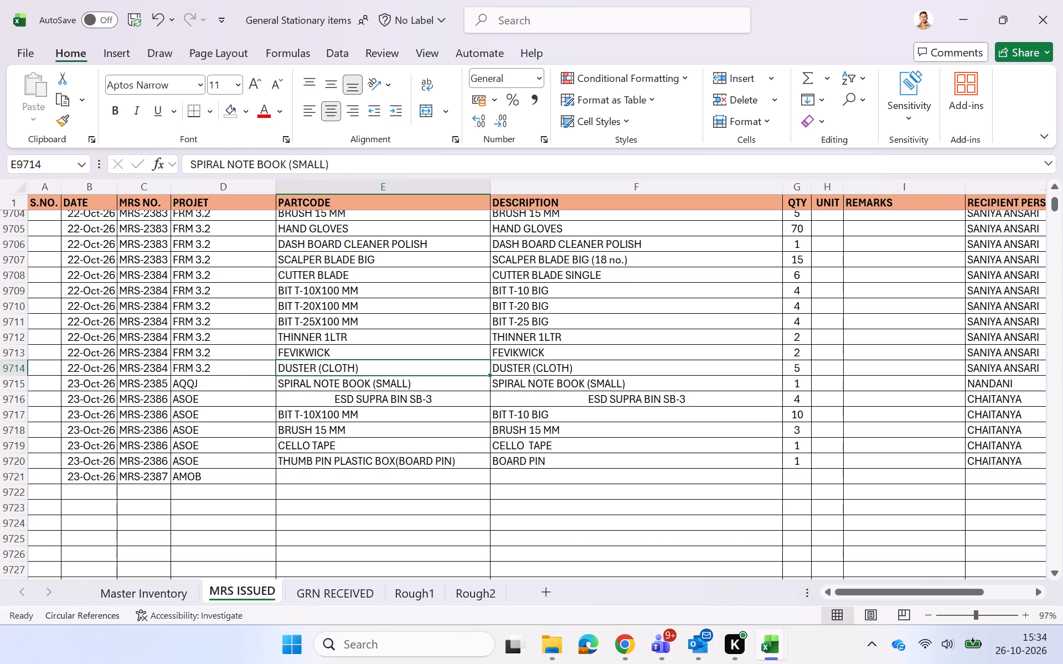
{"action": "key", "text": "Up"}
{"action": "key", "text": "shift+Right"}
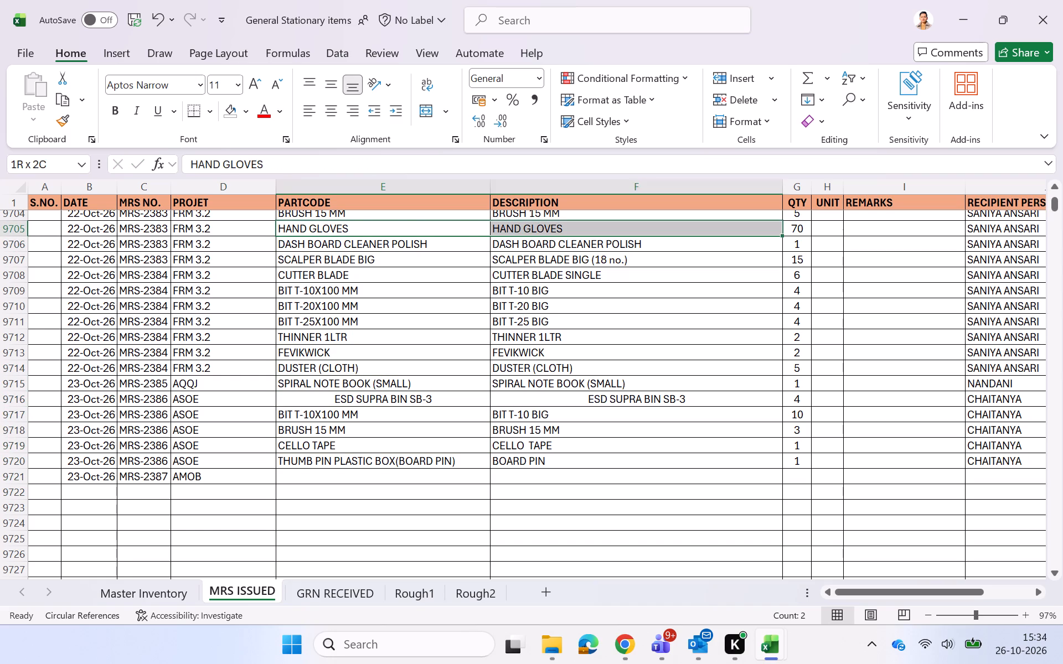
{"action": "key", "text": "ctrl+c"}
{"action": "key", "text": "ctrl+Down"}
{"action": "key", "text": "Down"}
{"action": "key", "text": "ctrl+v"}
Copy the HAND WRIST ANTISTAT part code and description from row 9701 into row 9722.
{"action": "key", "text": "ctrl+Down"}
{"action": "key", "text": "ctrl+Up"}
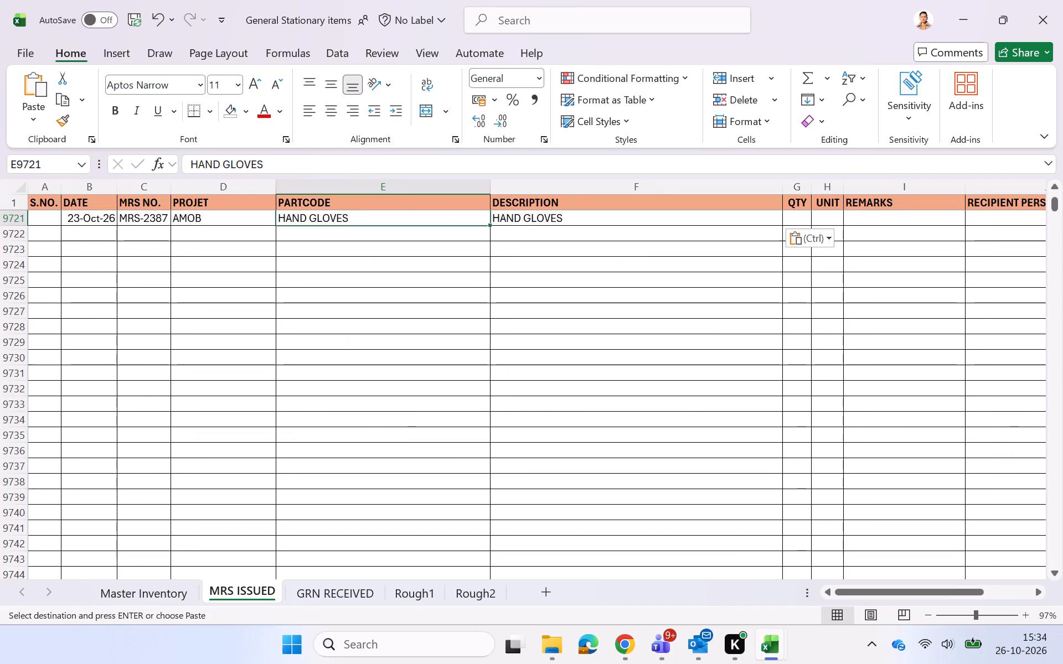
{"action": "key", "text": "Down"}
{"action": "scroll", "coordinate": [200, 475], "scroll_direction": "up", "scroll_amount": 3}
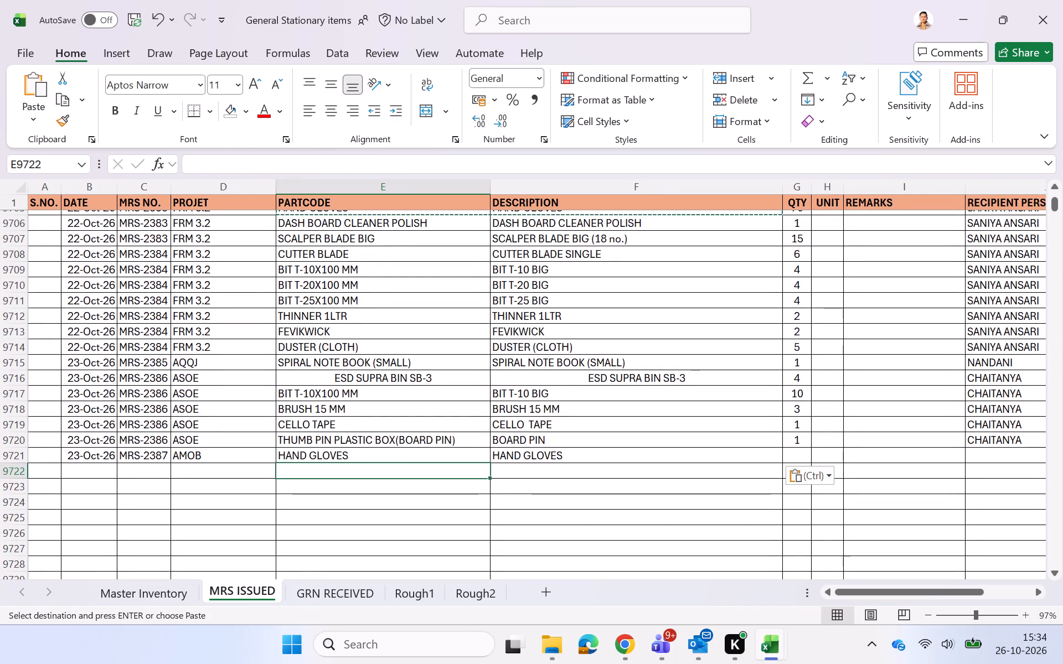
{"action": "key", "text": "Up"}
{"action": "key", "text": "Up"}
{"action": "key", "text": "Up"}
{"action": "key", "text": "Up"}
{"action": "key", "text": "Up"}
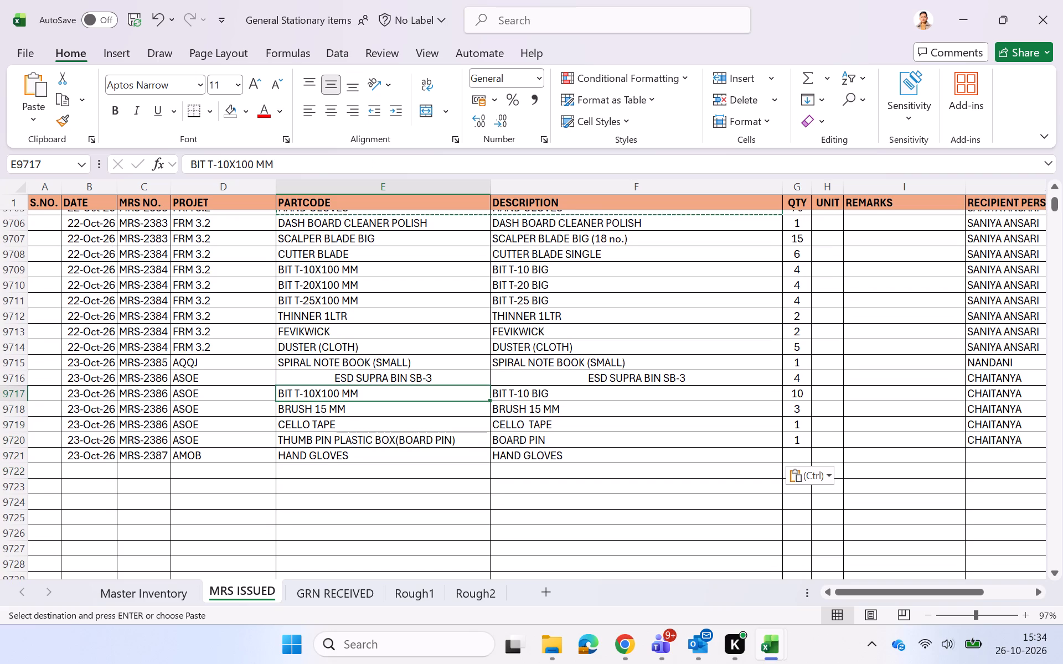
{"action": "scroll", "coordinate": [200, 475], "scroll_direction": "up", "scroll_amount": 1}
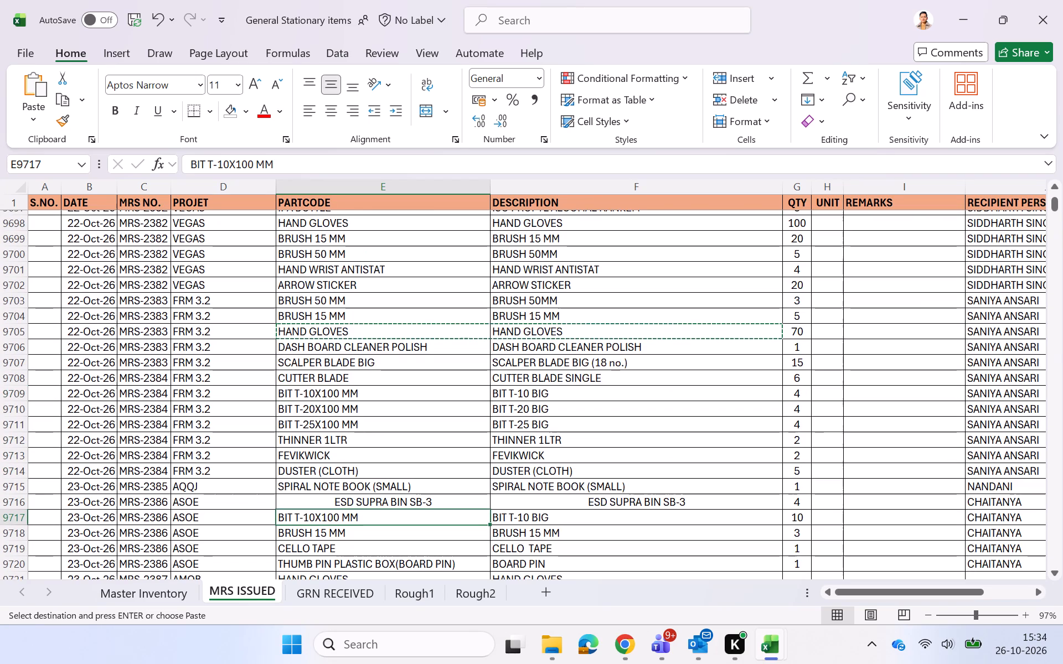
{"action": "scroll", "coordinate": [200, 475], "scroll_direction": "up", "scroll_amount": 1}
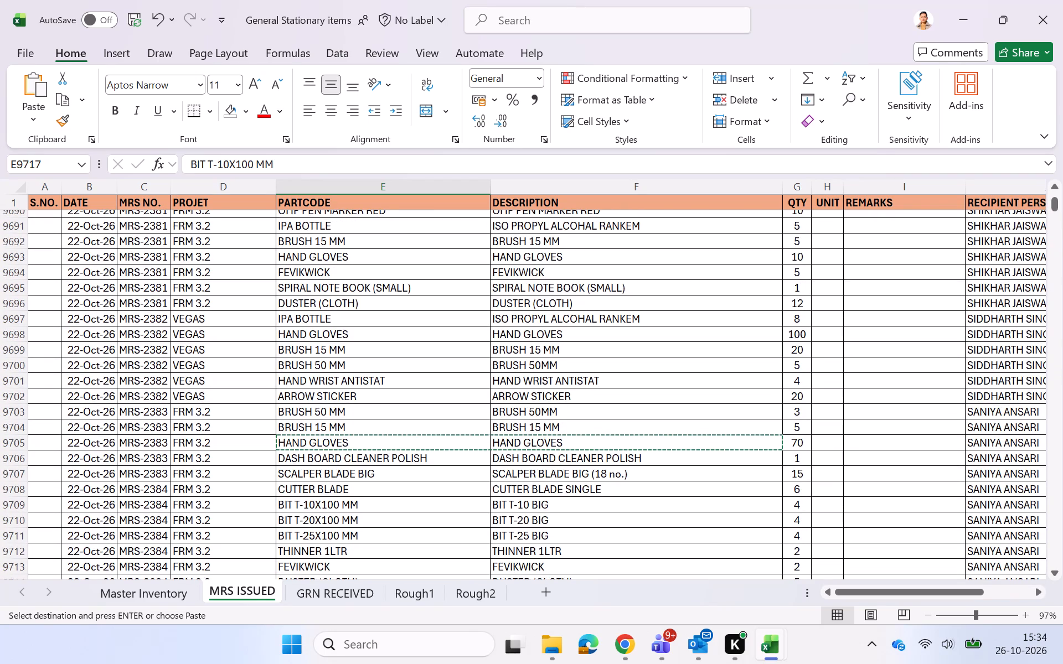
{"action": "scroll", "coordinate": [343, 261], "scroll_direction": "up", "scroll_amount": 2}
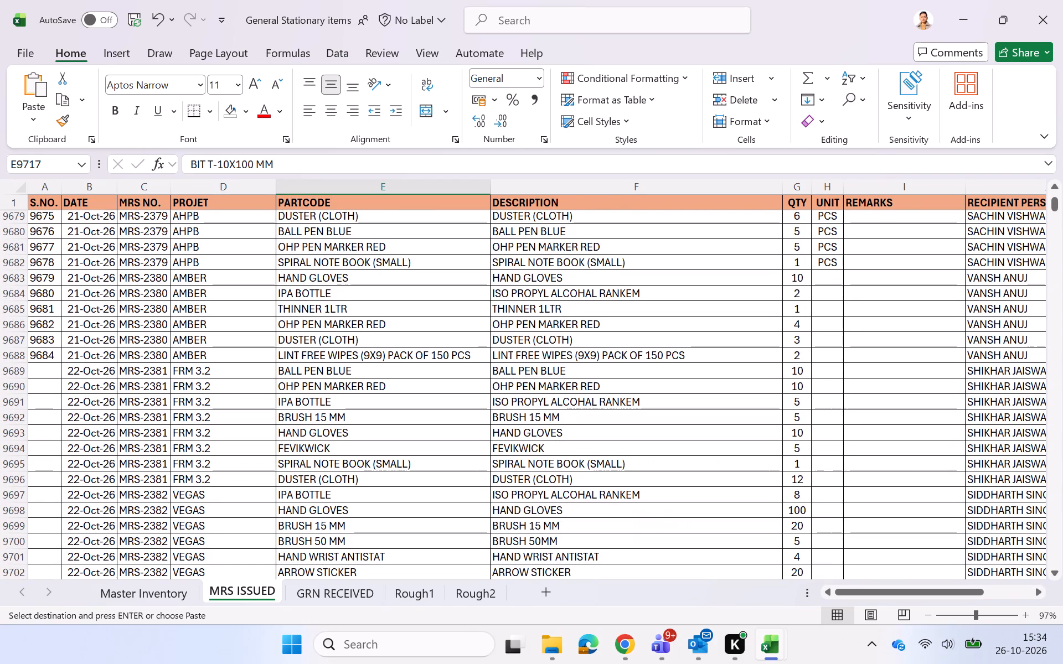
{"action": "scroll", "coordinate": [343, 261], "scroll_direction": "up", "scroll_amount": 2}
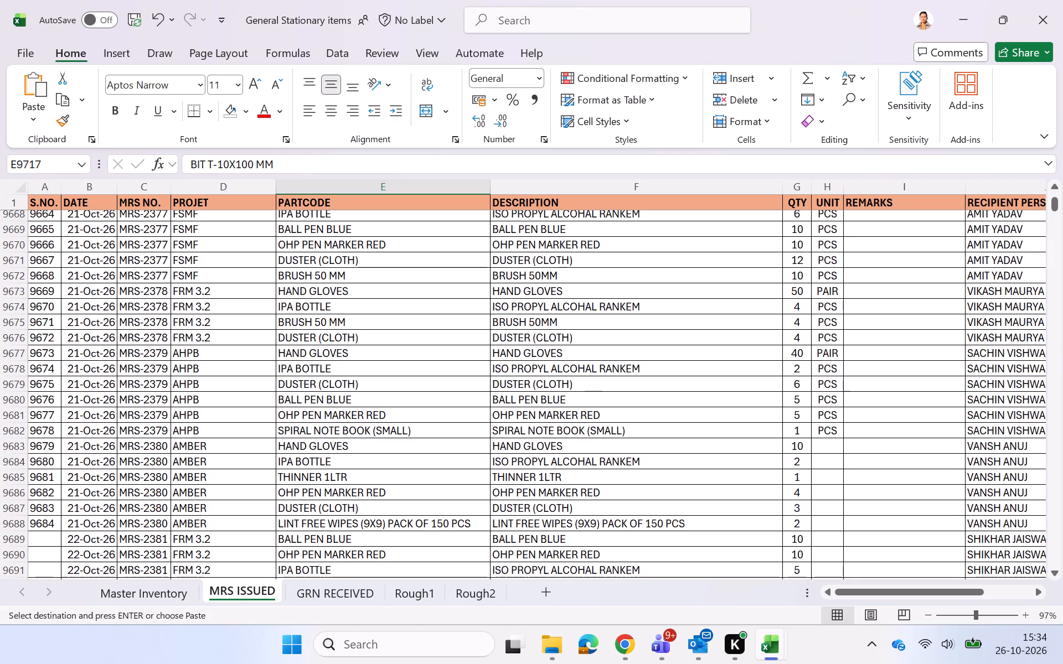
{"action": "scroll", "coordinate": [343, 261], "scroll_direction": "down", "scroll_amount": 1}
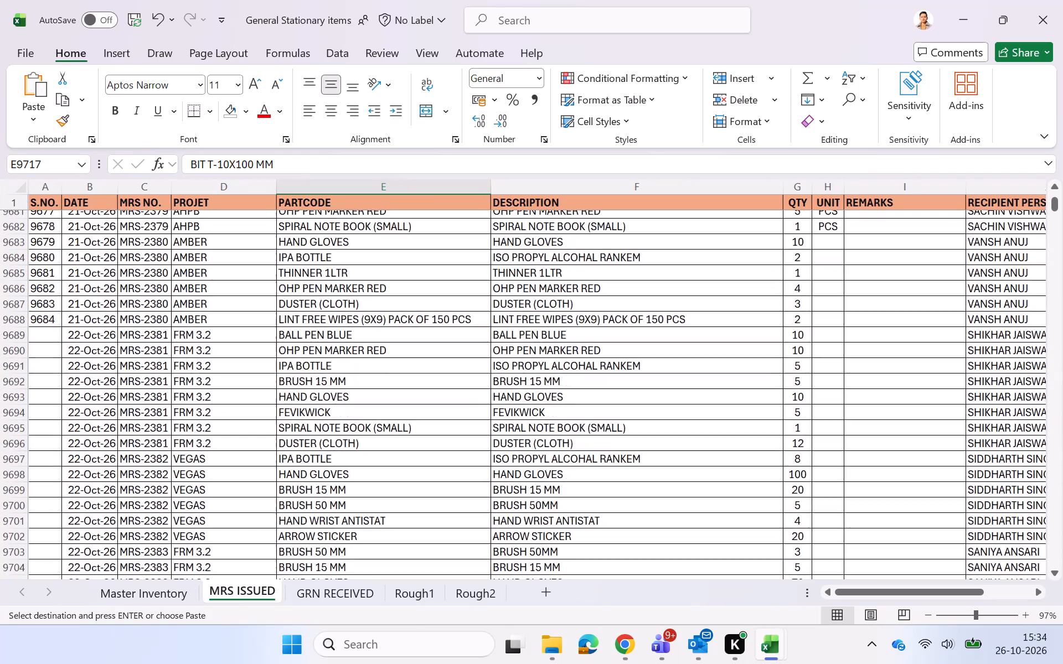
{"action": "scroll", "coordinate": [343, 261], "scroll_direction": "down", "scroll_amount": 1}
{"action": "left_click", "coordinate": [387, 528]}
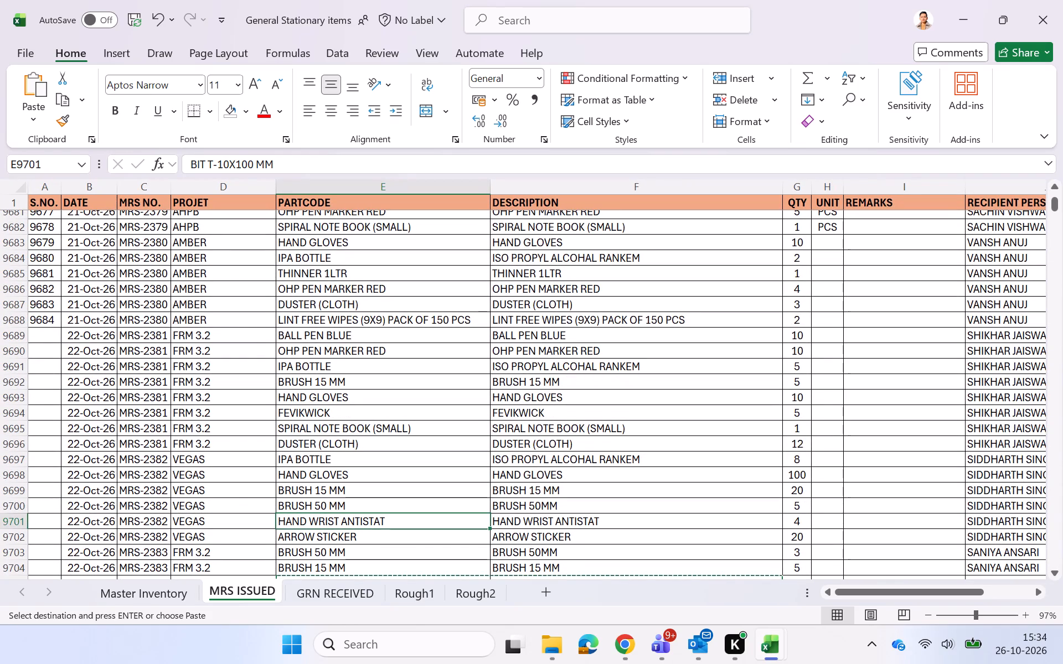
{"action": "key", "text": "shift+Right"}
{"action": "key", "text": "ctrl+c"}
{"action": "key", "text": "ctrl+Down"}
{"action": "key", "text": "Down"}
{"action": "key", "text": "ctrl+v"}
Copy the DUSTER (CLOTH) part code and description from row 9714 into row 9723.
{"action": "key", "text": "ctrl+Down"}
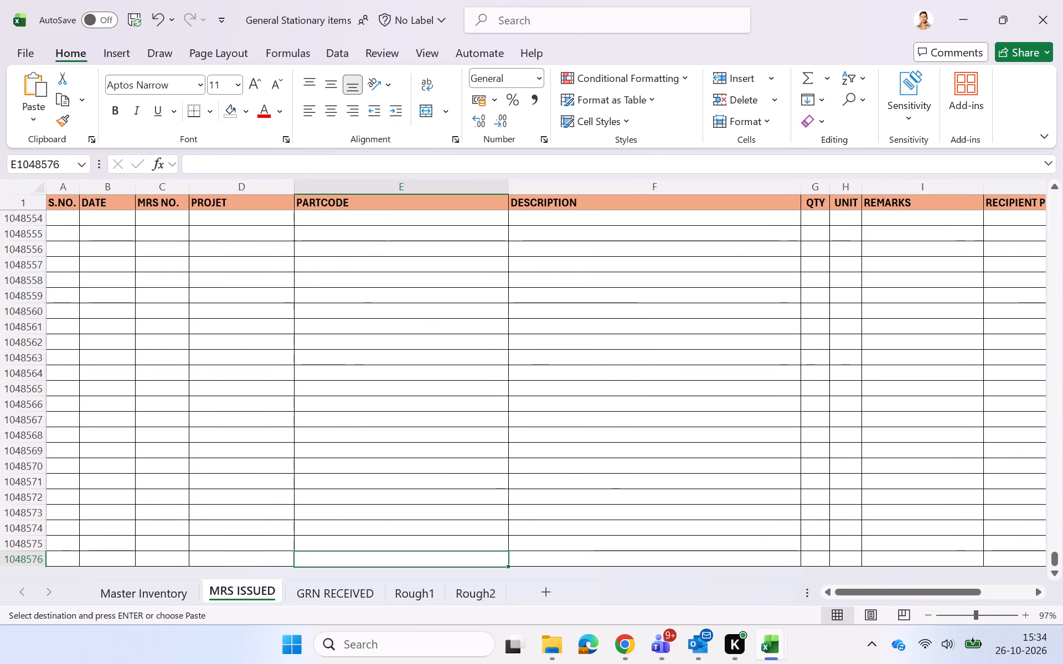
{"action": "key", "text": "ctrl+Up"}
{"action": "key", "text": "Down"}
{"action": "scroll", "coordinate": [387, 528], "scroll_direction": "up", "scroll_amount": 2}
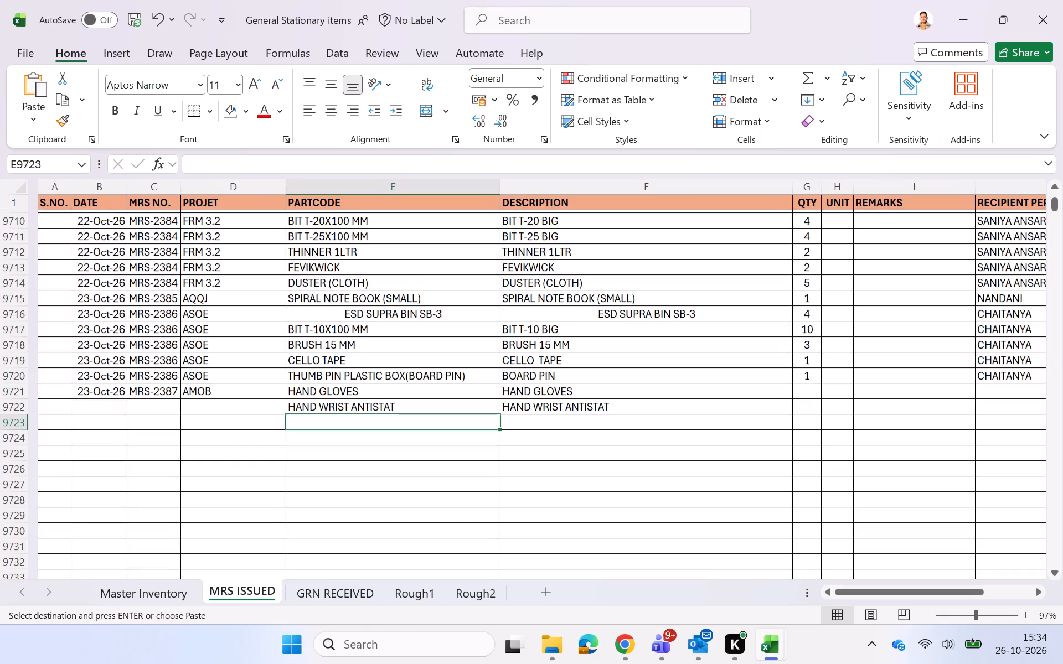
{"action": "scroll", "coordinate": [387, 528], "scroll_direction": "up", "scroll_amount": 1}
{"action": "key", "text": "Up"}
{"action": "key", "text": "Up"}
{"action": "key", "text": "Up"}
{"action": "key", "text": "Up"}
{"action": "key", "text": "Up"}
{"action": "key", "text": "Up"}
{"action": "key", "text": "Up"}
{"action": "key", "text": "Up"}
{"action": "key", "text": "Up"}
{"action": "key", "text": "Up"}
{"action": "key", "text": "Up"}
{"action": "key", "text": "Up"}
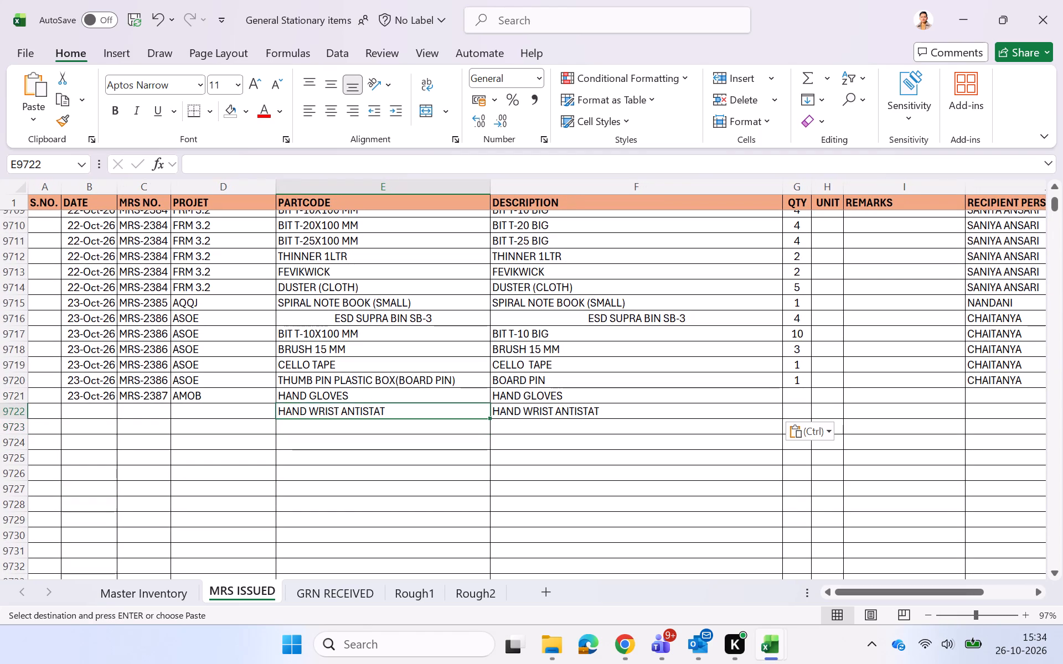
{"action": "key", "text": "Down"}
{"action": "key", "text": "Down"}
{"action": "key", "text": "Down"}
{"action": "key", "text": "shift+Right"}
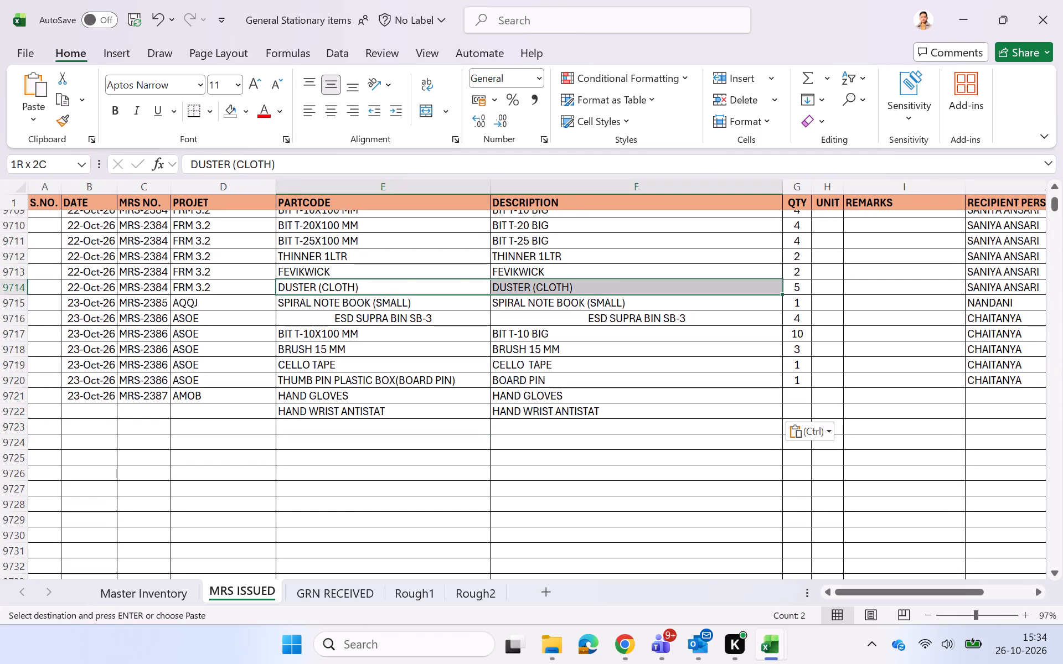
{"action": "key", "text": "ctrl+c"}
{"action": "key", "text": "ctrl+Down"}
{"action": "key", "text": "Down"}
{"action": "key", "text": "ctrl+v"}
Copy the FEVIKWICK part code and description from row 9713 into row 9724.
{"action": "key", "text": "Down"}
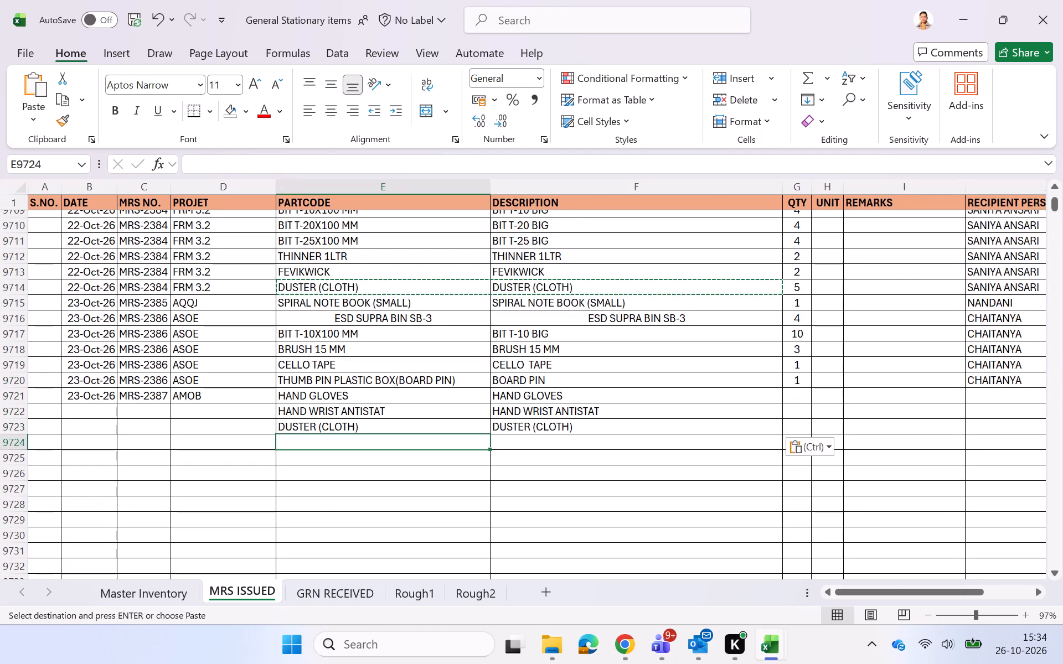
{"action": "key", "text": "Up"}
{"action": "key", "text": "Up"}
{"action": "key", "text": "Up"}
{"action": "key", "text": "Up"}
{"action": "key", "text": "Up"}
{"action": "key", "text": "Up"}
{"action": "key", "text": "Up"}
{"action": "key", "text": "Up"}
{"action": "key", "text": "Up"}
{"action": "key", "text": "Up"}
{"action": "key", "text": "Up"}
{"action": "key", "text": "Up"}
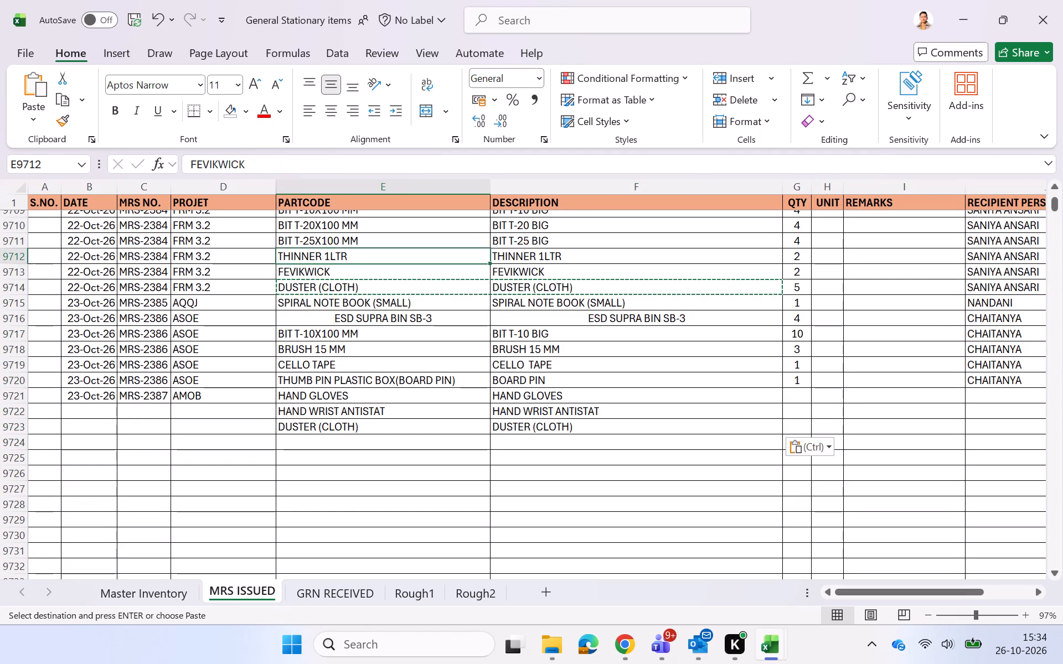
{"action": "key", "text": "Down"}
{"action": "key", "text": "shift+Right"}
{"action": "key", "text": "ctrl+c"}
{"action": "key", "text": "ctrl+Down"}
{"action": "key", "text": "Down"}
{"action": "key", "text": "ctrl+v"}
Copy the BALL PEN BLUE part code and description from row 9689 into row 9725.
{"action": "key", "text": "ctrl+Down"}
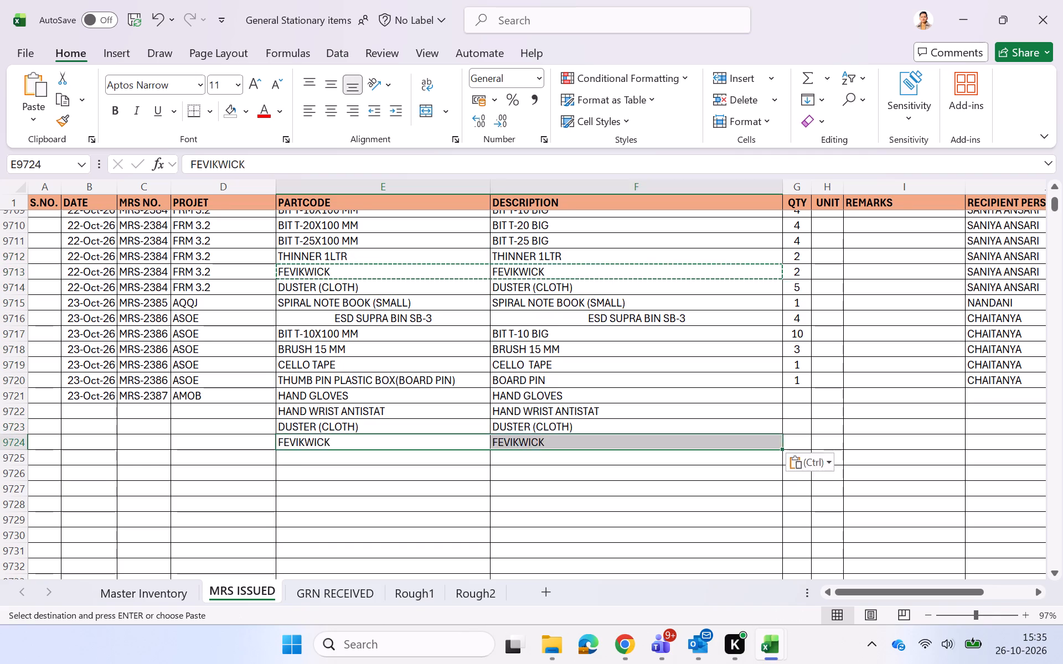
{"action": "key", "text": "ctrl+Up"}
{"action": "key", "text": "Down"}
{"action": "scroll", "coordinate": [387, 528], "scroll_direction": "up", "scroll_amount": 2}
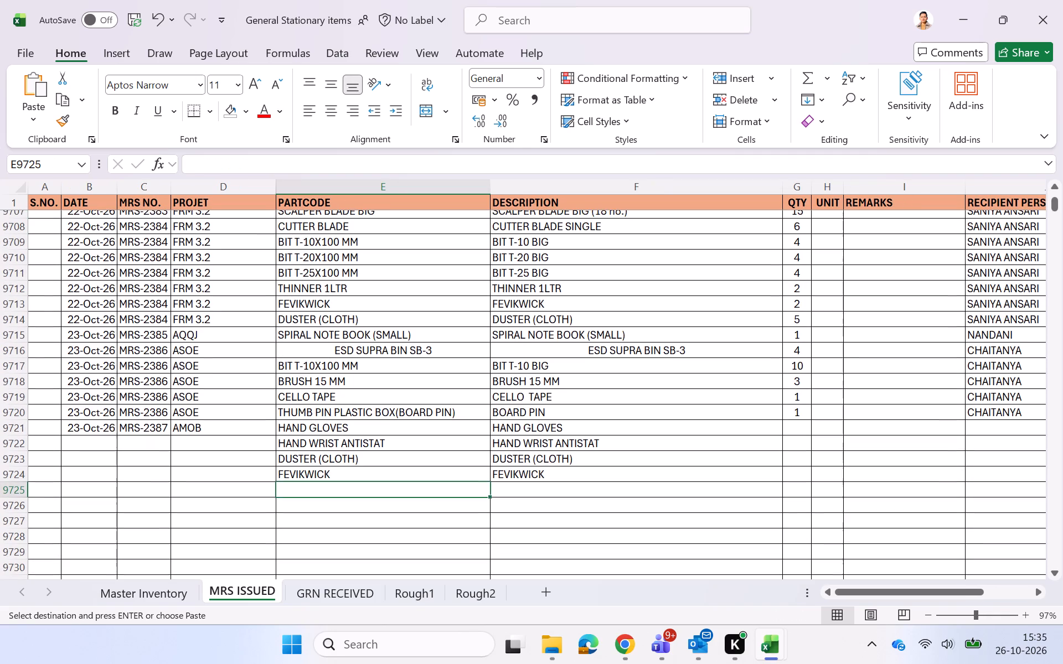
{"action": "scroll", "coordinate": [387, 528], "scroll_direction": "up", "scroll_amount": 1}
{"action": "key", "text": "Up"}
{"action": "key", "text": "Up"}
{"action": "key", "text": "Up"}
{"action": "key", "text": "Up"}
{"action": "key", "text": "Up"}
{"action": "key", "text": "Up"}
{"action": "key", "text": "Up"}
{"action": "key", "text": "Up"}
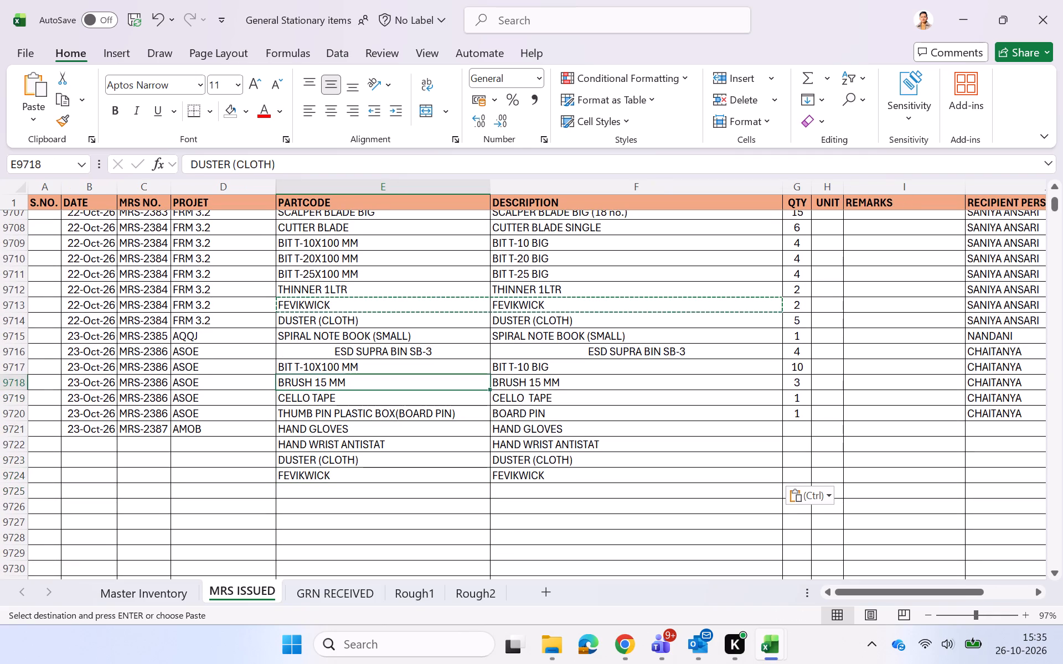
{"action": "key", "text": "Down"}
{"action": "key", "text": "Up"}
{"action": "key", "text": "Up"}
{"action": "key", "text": "Up"}
{"action": "key", "text": "Up"}
{"action": "key", "text": "Up"}
{"action": "key", "text": "Up"}
{"action": "key", "text": "Up"}
{"action": "key", "text": "Up"}
{"action": "key", "text": "Up"}
{"action": "key", "text": "Up"}
{"action": "key", "text": "Up"}
{"action": "key", "text": "Up"}
{"action": "key", "text": "Up"}
{"action": "key", "text": "Up"}
{"action": "key", "text": "Up"}
{"action": "key", "text": "Up"}
{"action": "key", "text": "Up"}
{"action": "key", "text": "Up"}
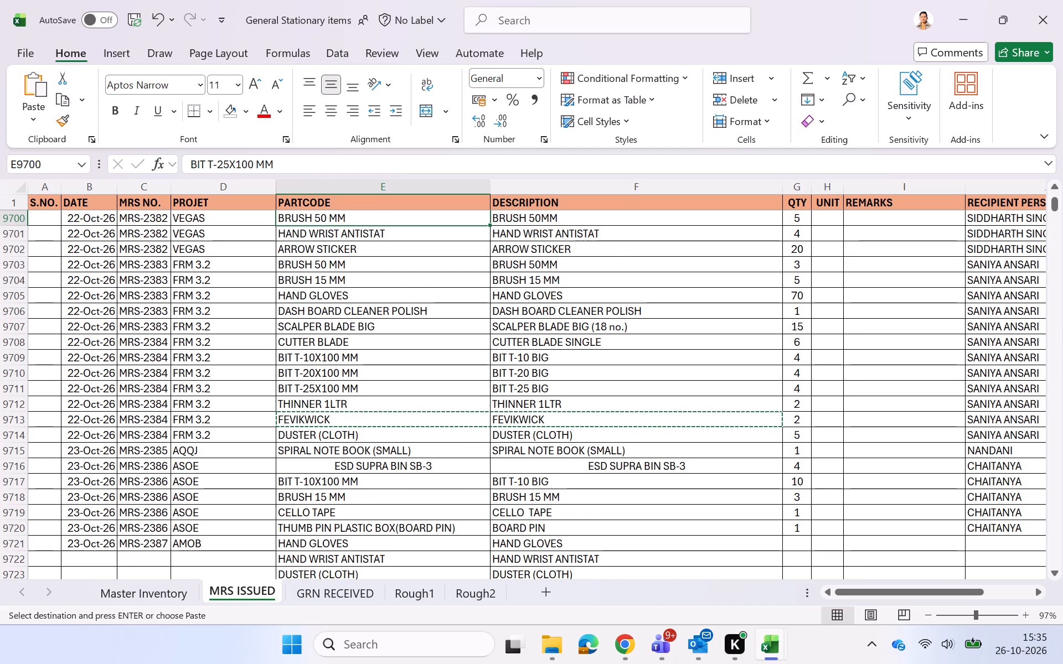
{"action": "key", "text": "Down"}
{"action": "key", "text": "Down"}
{"action": "key", "text": "Down"}
{"action": "key", "text": "Down"}
{"action": "key", "text": "Down"}
{"action": "key", "text": "Down"}
{"action": "key", "text": "Down"}
{"action": "key", "text": "Down"}
{"action": "key", "text": "Down"}
{"action": "key", "text": "Down"}
{"action": "key", "text": "Down"}
{"action": "key", "text": "Down"}
{"action": "key", "text": "Down"}
{"action": "key", "text": "Down"}
{"action": "key", "text": "Down"}
{"action": "key", "text": "Down"}
{"action": "key", "text": "Down"}
{"action": "key", "text": "Down"}
{"action": "key", "text": "Down"}
{"action": "key", "text": "Down"}
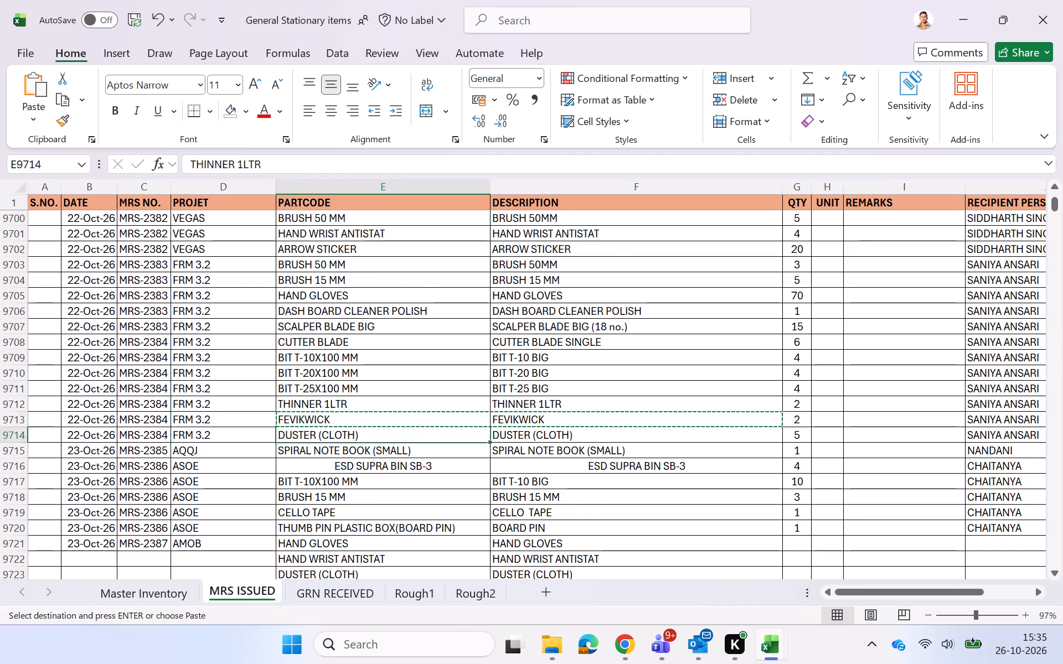
{"action": "key", "text": "Up"}
{"action": "key", "text": "Up"}
{"action": "key", "text": "Up"}
{"action": "key", "text": "Up"}
{"action": "key", "text": "Up"}
{"action": "key", "text": "Up"}
{"action": "key", "text": "Up"}
{"action": "key", "text": "Up"}
{"action": "key", "text": "Up"}
{"action": "key", "text": "Up"}
{"action": "key", "text": "Up"}
{"action": "key", "text": "Up"}
{"action": "key", "text": "Up"}
{"action": "key", "text": "Up"}
{"action": "key", "text": "Up"}
{"action": "key", "text": "Up"}
{"action": "key", "text": "Up"}
{"action": "key", "text": "Up"}
{"action": "key", "text": "Up"}
{"action": "key", "text": "Up"}
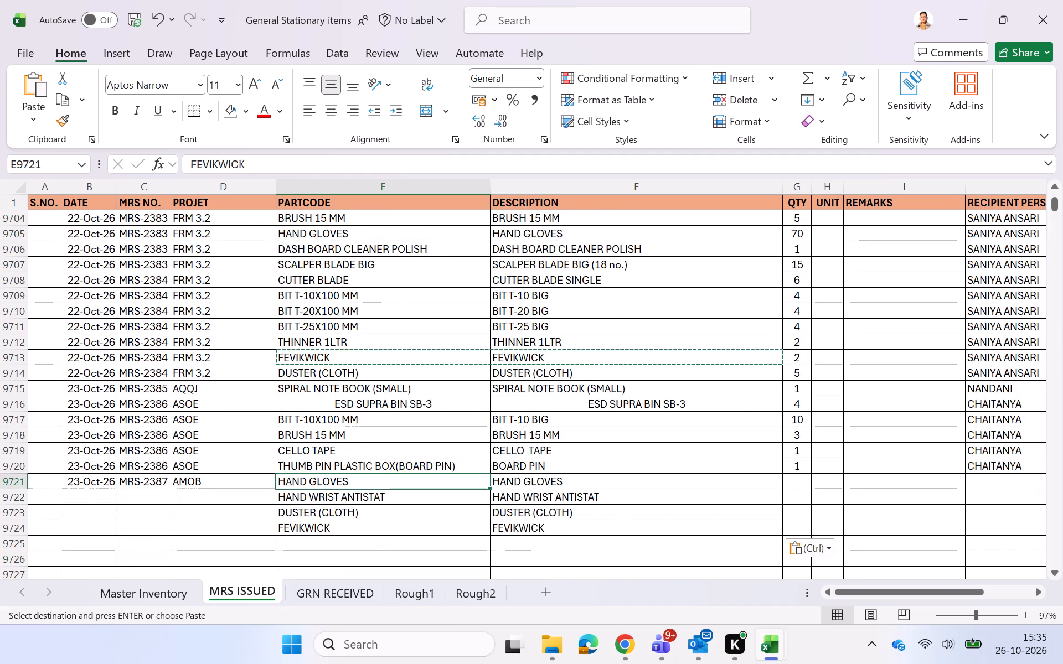
{"action": "key", "text": "Up"}
{"action": "key", "text": "Up"}
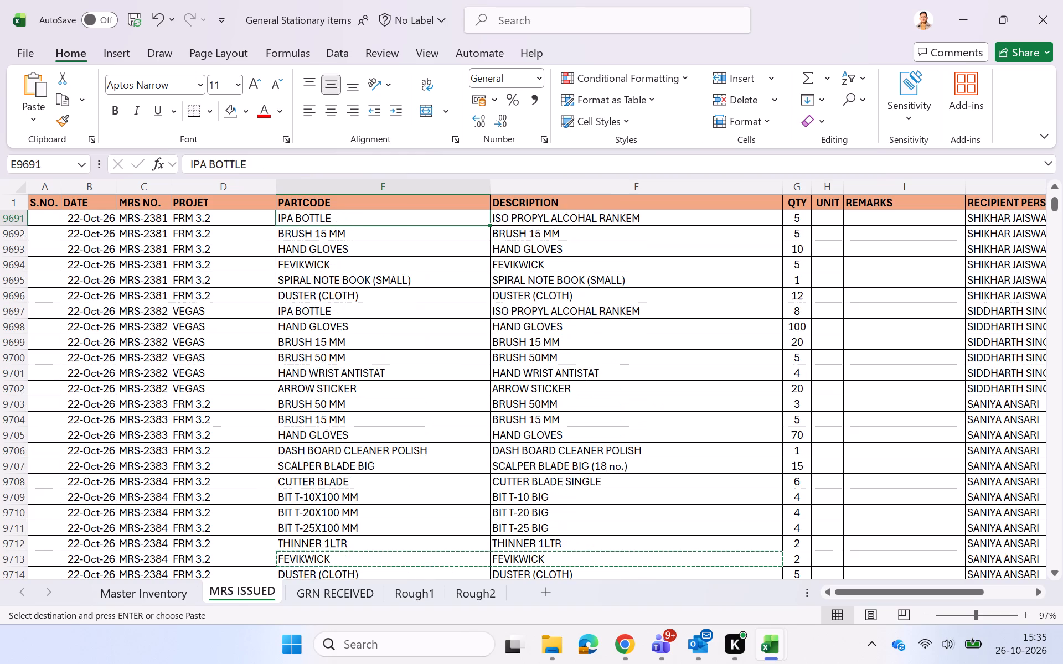
{"action": "key", "text": "Up"}
{"action": "key", "text": "Up"}
{"action": "key", "text": "shift+Right"}
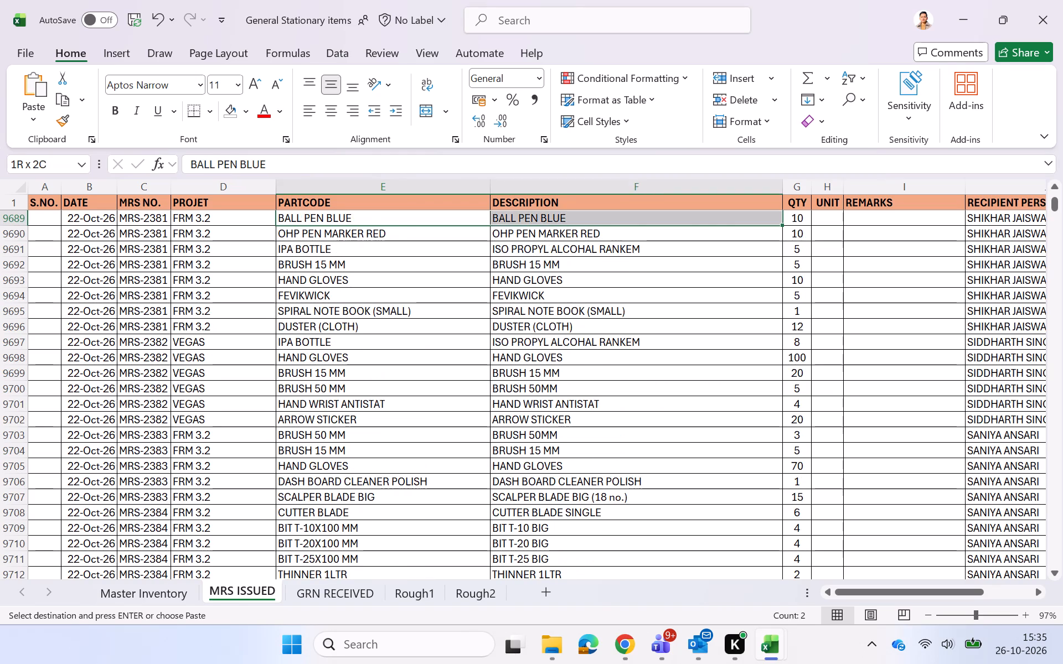
{"action": "key", "text": "ctrl+c"}
{"action": "key", "text": "ctrl+Down"}
{"action": "key", "text": "Down"}
{"action": "key", "text": "ctrl+v"}
{"action": "key", "text": "Down"}
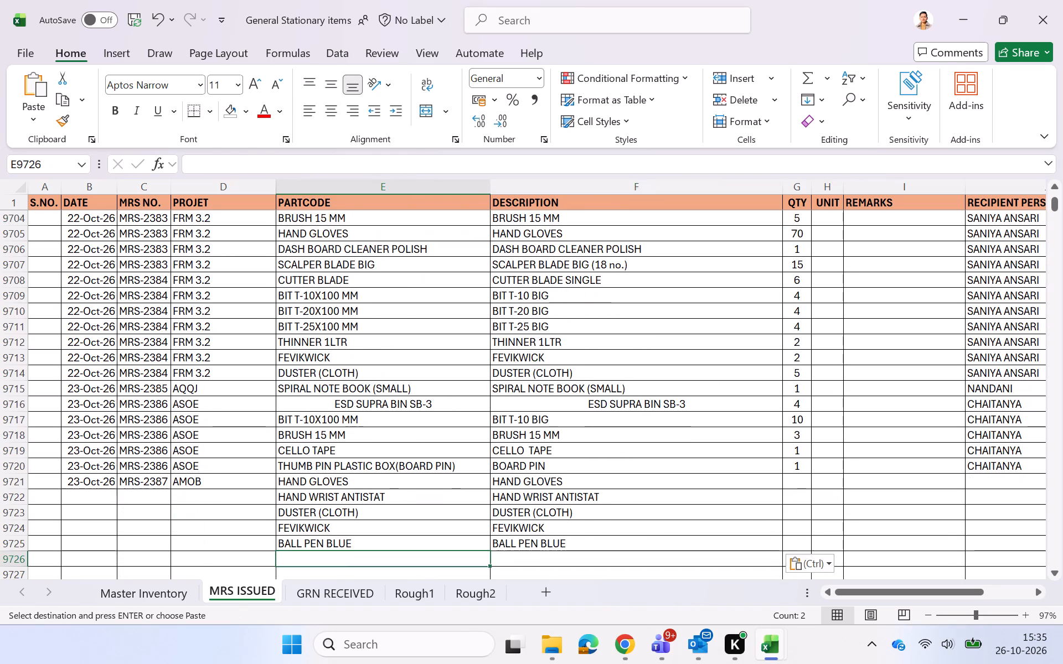
Enter quantities 80, 5, 24, 10 and 10 for the MRS-2387 items in rows 9721 to 9725.
{"action": "key", "text": "Right"}
{"action": "key", "text": "Right"}
{"action": "key", "text": "Right"}
{"action": "key", "text": "Up"}
{"action": "key", "text": "Left"}
{"action": "key", "text": "Up"}
{"action": "key", "text": "Up"}
{"action": "key", "text": "Up"}
{"action": "key", "text": "Up"}
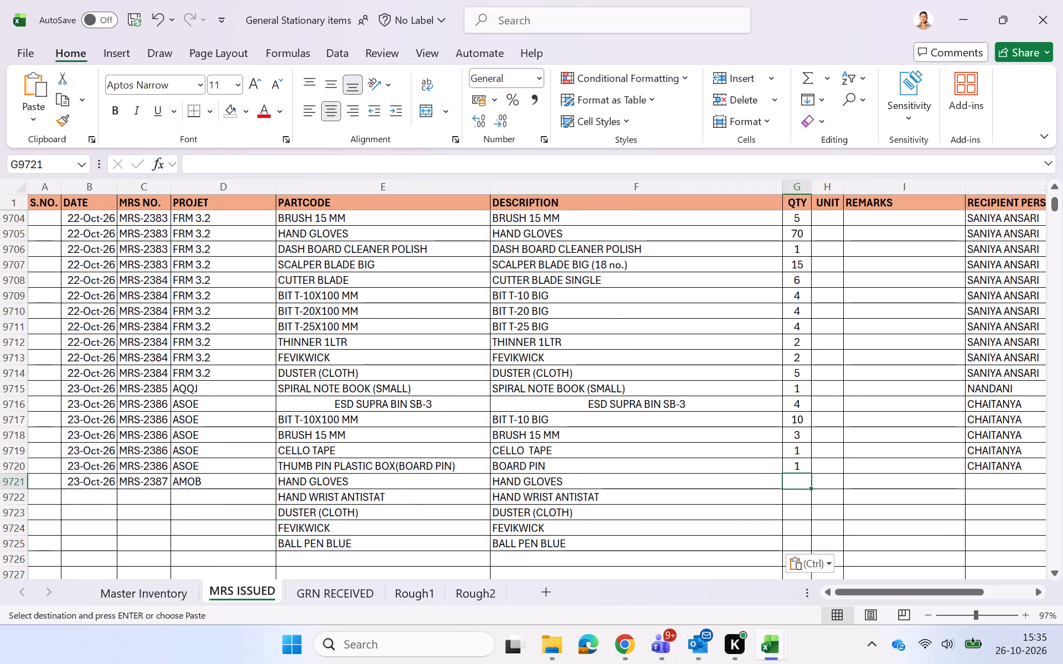
{"action": "type", "text": "80"}
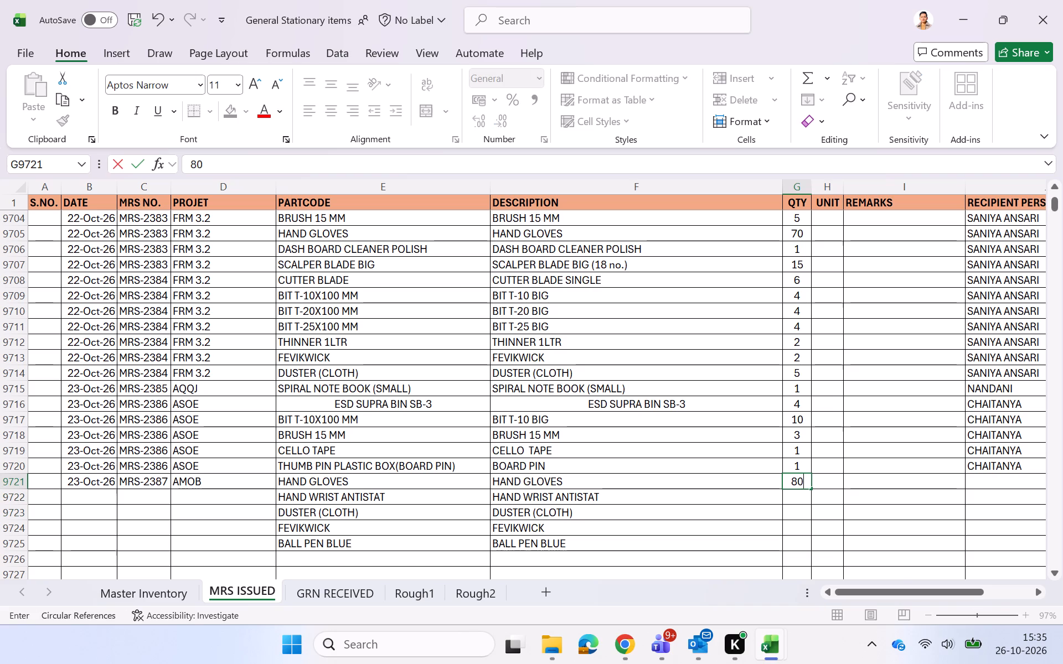
{"action": "key", "text": "Return"}
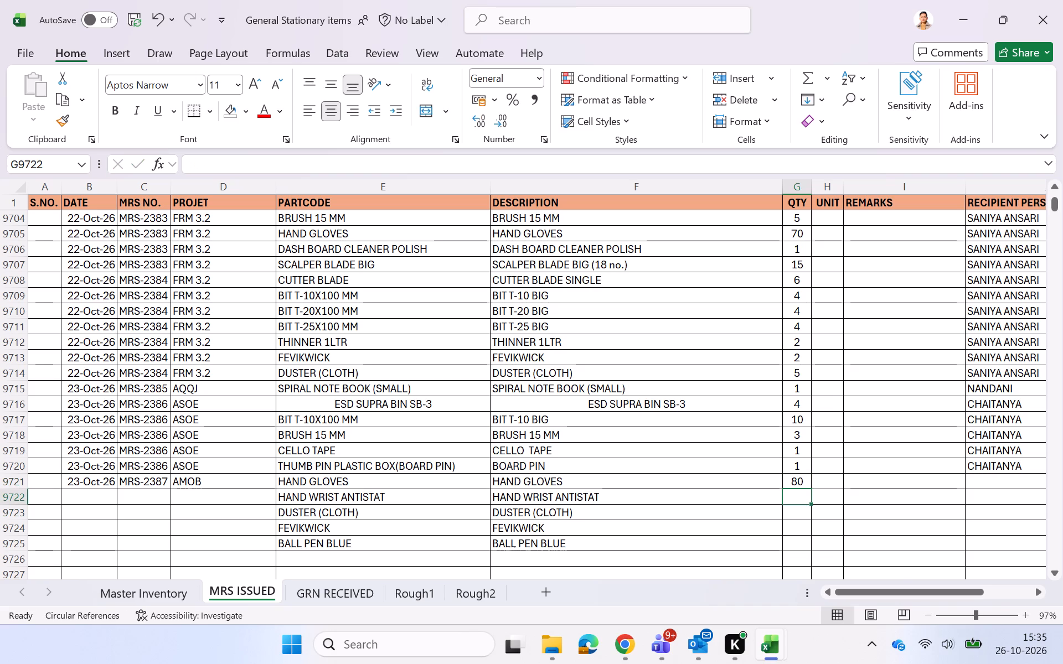
{"action": "key", "text": "5"}
{"action": "key", "text": "Return"}
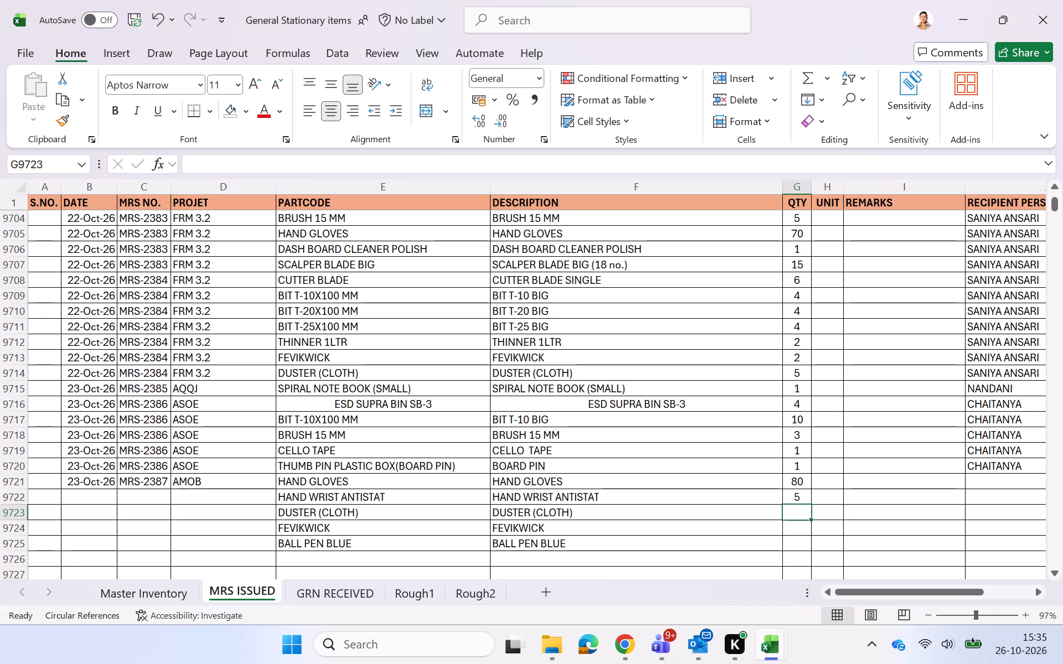
{"action": "type", "text": "24"}
{"action": "key", "text": "Return"}
{"action": "type", "text": "10"}
{"action": "key", "text": "Return"}
{"action": "type", "text": "10"}
{"action": "key", "text": "Return"}
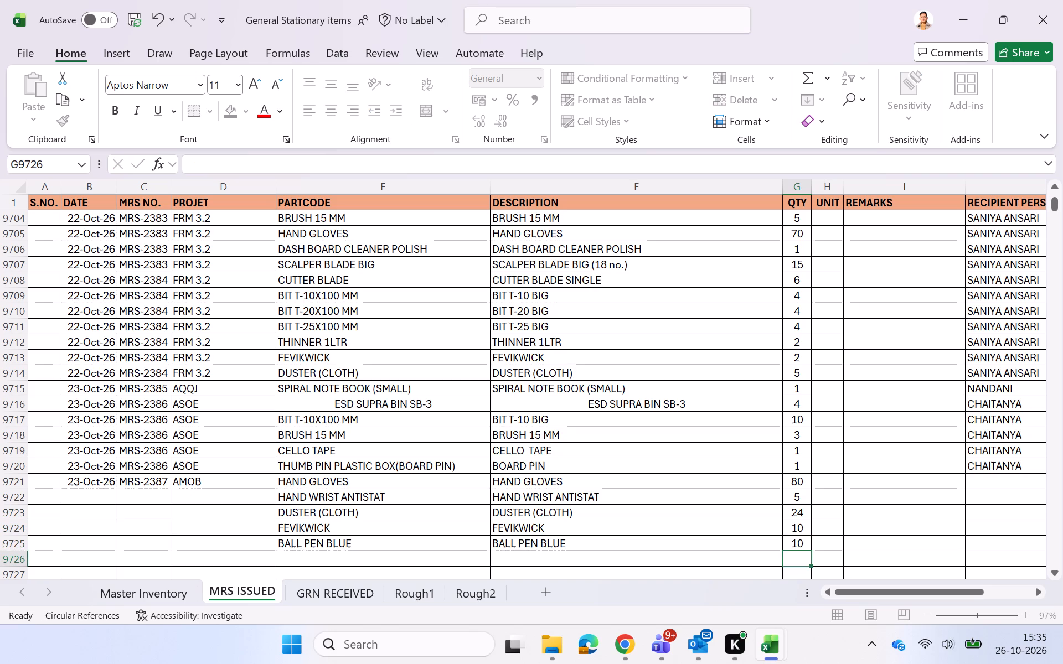
Enter the recipient's name in row 9721 and fill it down through row 9725.
{"action": "key", "text": "Right"}
{"action": "key", "text": "Right"}
{"action": "key", "text": "Right"}
{"action": "key", "text": "Up"}
{"action": "key", "text": "Up"}
{"action": "key", "text": "Up"}
{"action": "key", "text": "Up"}
{"action": "key", "text": "Up"}
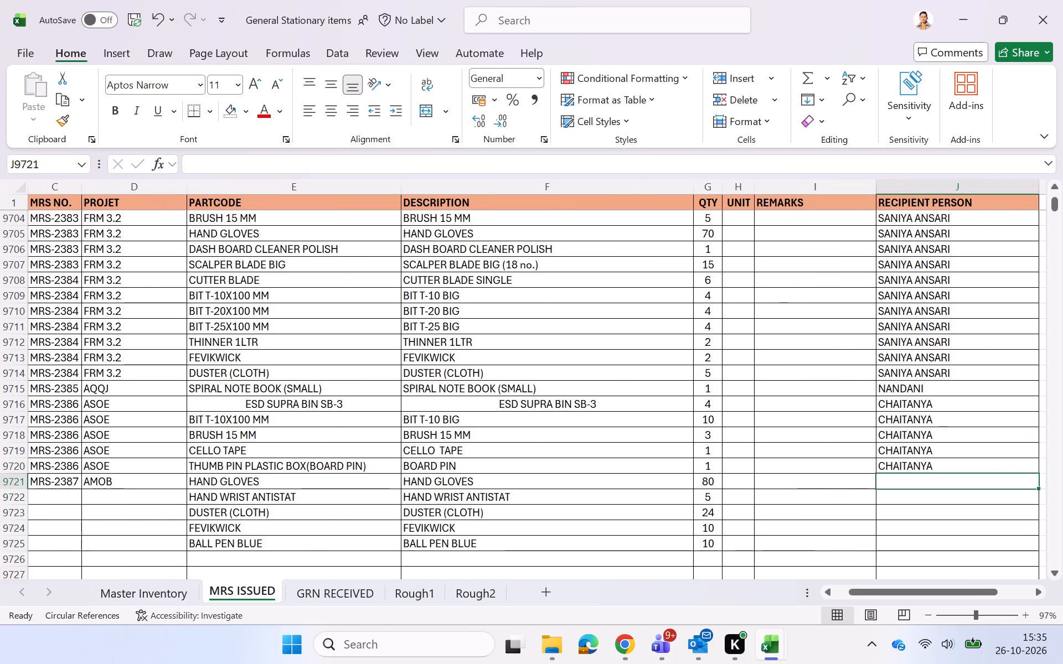
{"action": "type", "text": "MD"}
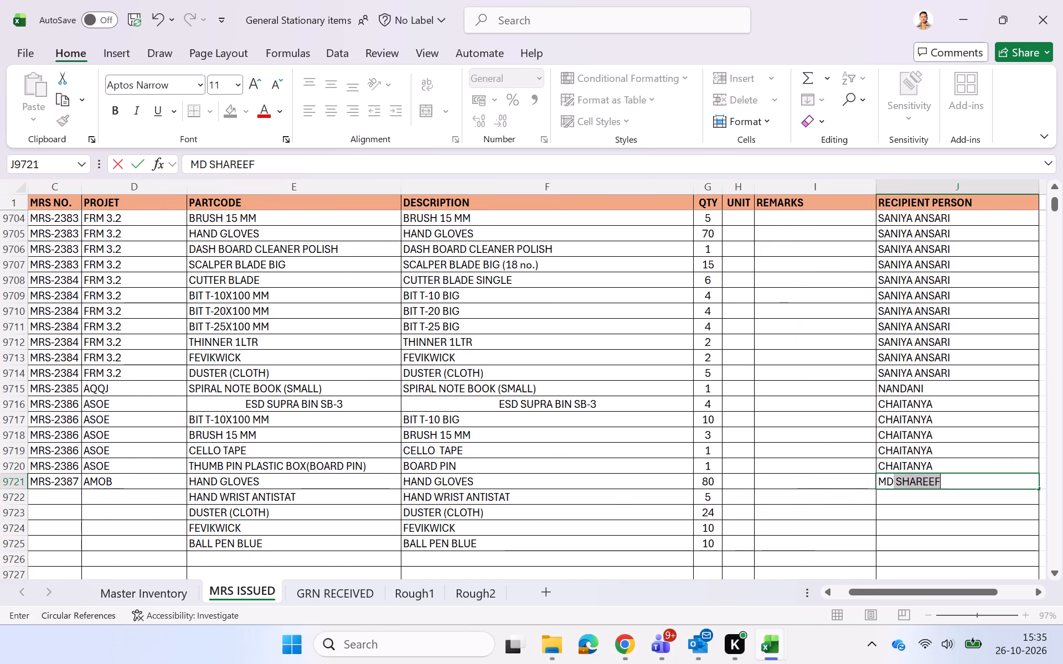
{"action": "key", "text": "space"}
{"action": "key", "text": "shift+Down"}
{"action": "key", "text": "shift+Down"}
{"action": "key", "text": "shift+Down"}
{"action": "key", "text": "shift+Down"}
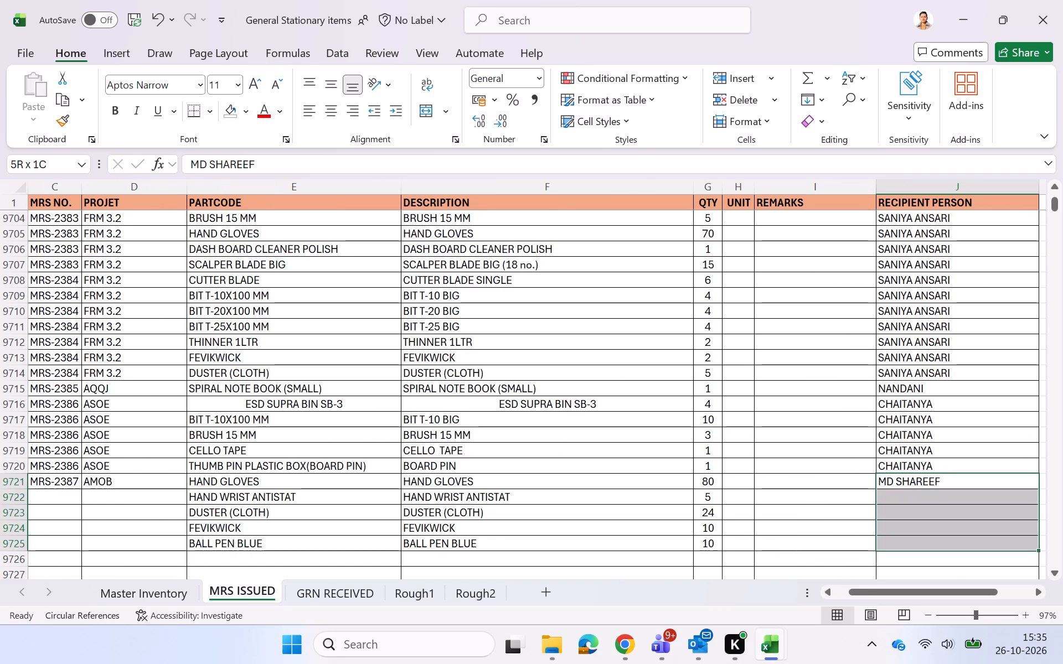
{"action": "key", "text": "ctrl+d"}
Fill the date 23-Oct-26, MRS-2387 and project AMOB from row 9721 down through row 9725.
{"action": "key", "text": "Left"}
{"action": "key", "text": "Left"}
{"action": "key", "text": "Left"}
{"action": "key", "text": "Left"}
{"action": "key", "text": "Left"}
{"action": "key", "text": "Left"}
{"action": "key", "text": "Left"}
{"action": "key", "text": "Left"}
{"action": "key", "text": "Left"}
{"action": "key", "text": "Left"}
{"action": "key", "text": "Left"}
{"action": "key", "text": "Left"}
{"action": "key", "text": "Left"}
{"action": "key", "text": "Left"}
{"action": "key", "text": "Left"}
{"action": "key", "text": "Left"}
{"action": "key", "text": "Right"}
{"action": "key", "text": "shift+Right"}
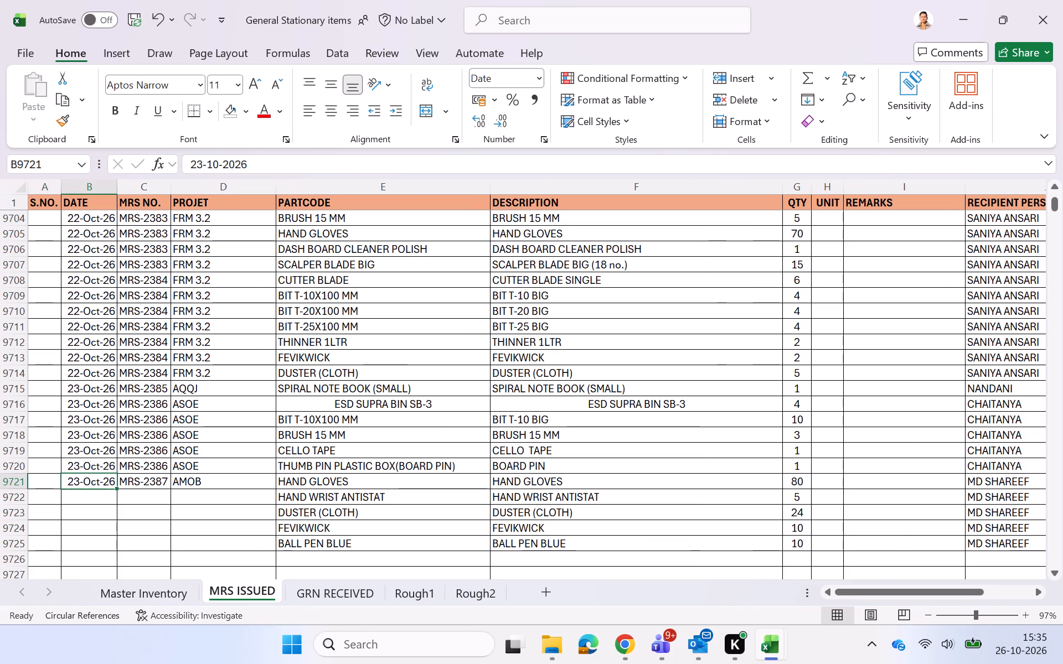
{"action": "key", "text": "shift+Right"}
{"action": "key", "text": "shift+Down"}
{"action": "key", "text": "shift+Down"}
{"action": "key", "text": "shift+Down"}
{"action": "key", "text": "shift+Down"}
{"action": "key", "text": "ctrl+d"}
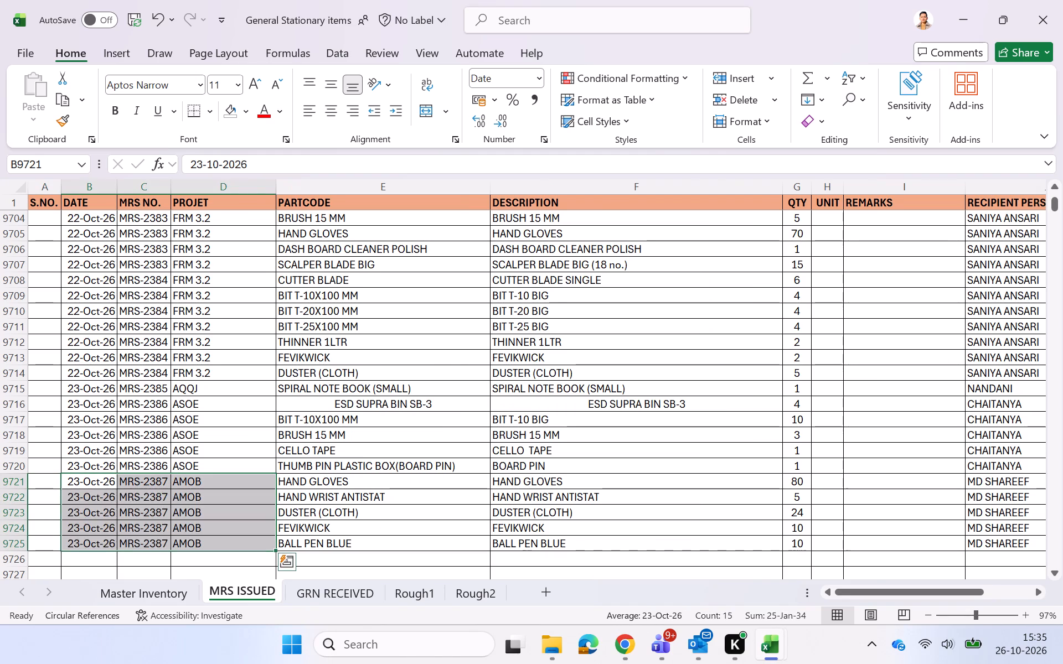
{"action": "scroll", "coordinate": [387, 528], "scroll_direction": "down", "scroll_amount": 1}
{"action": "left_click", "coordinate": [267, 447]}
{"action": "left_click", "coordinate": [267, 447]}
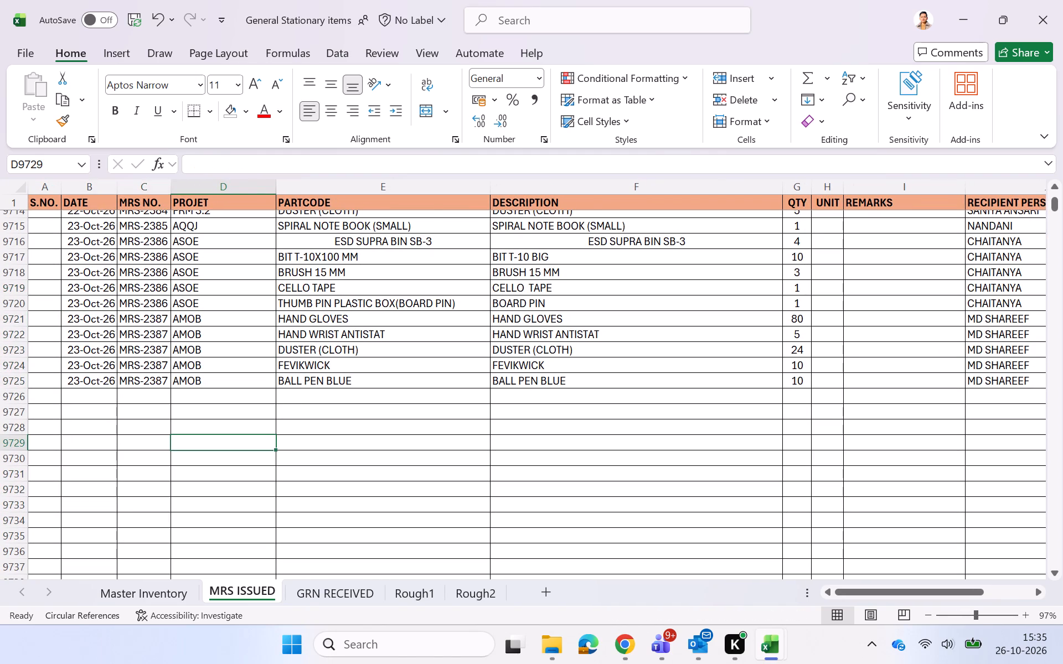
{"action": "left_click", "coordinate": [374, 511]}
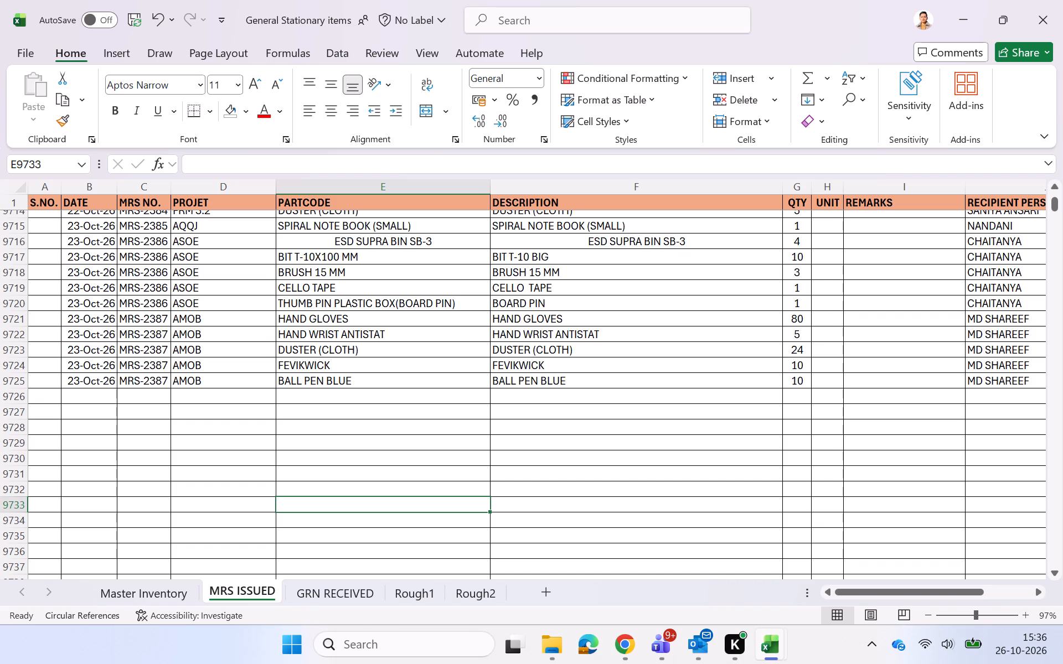
Left-align the PARTCODE and DESCRIPTION columns.
{"action": "left_click", "coordinate": [414, 193]}
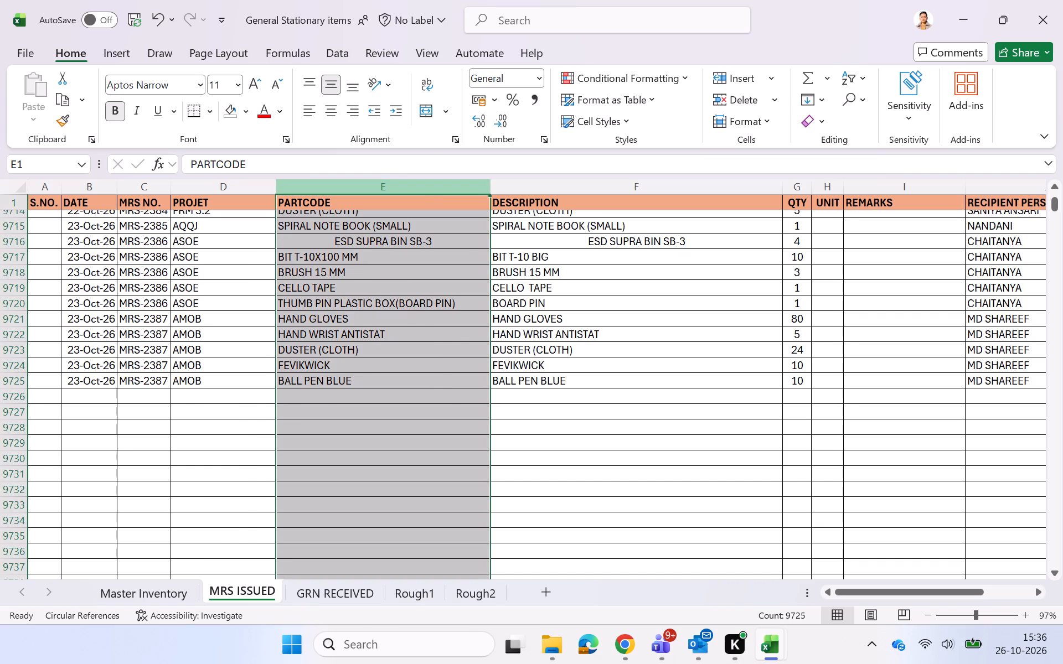
{"action": "left_click", "coordinate": [308, 113]}
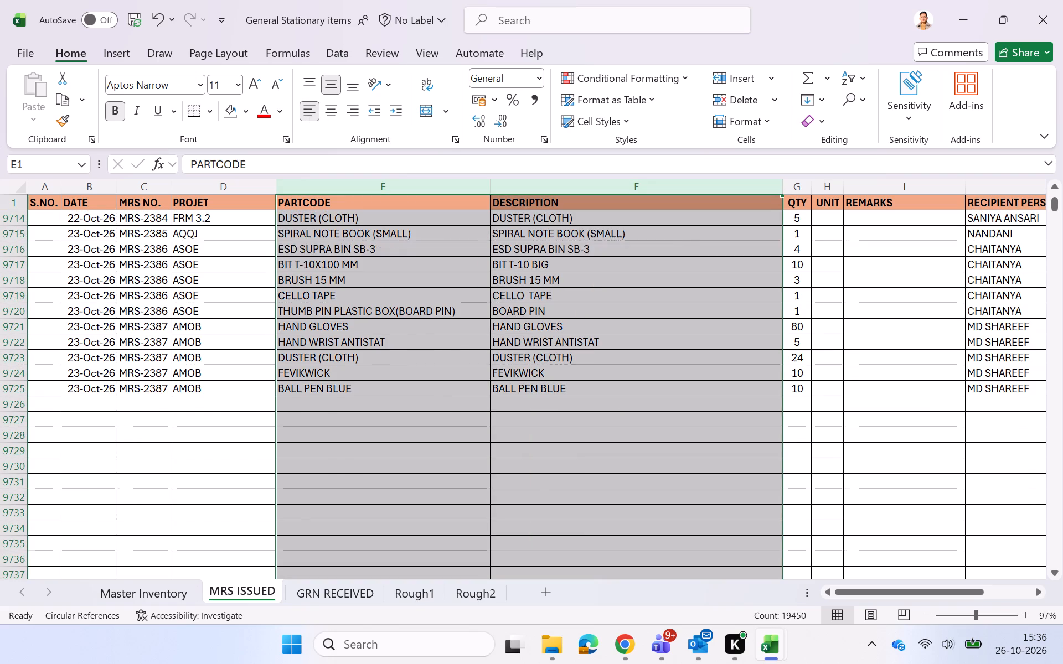
Continue the S.NO. series from 9683 and 9684 down the unnumbered rows starting at row 9689.
{"action": "scroll", "coordinate": [170, 292], "scroll_direction": "up", "scroll_amount": 5}
{"action": "scroll", "coordinate": [170, 292], "scroll_direction": "down", "scroll_amount": 3}
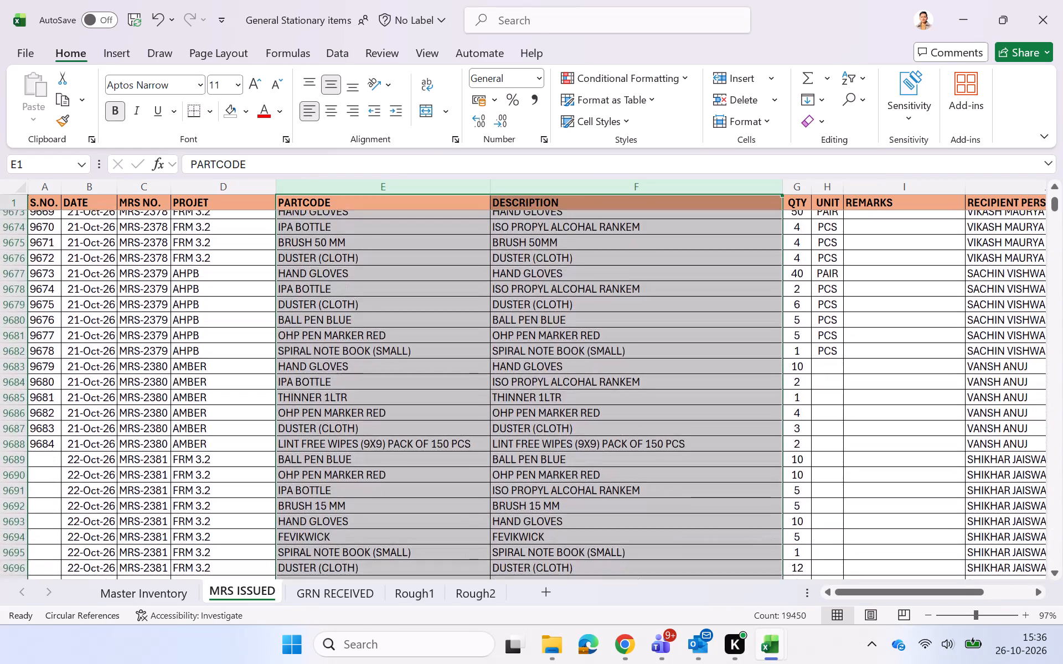
{"action": "left_click_drag", "start_coordinate": [50, 428], "coordinate": [48, 448]}
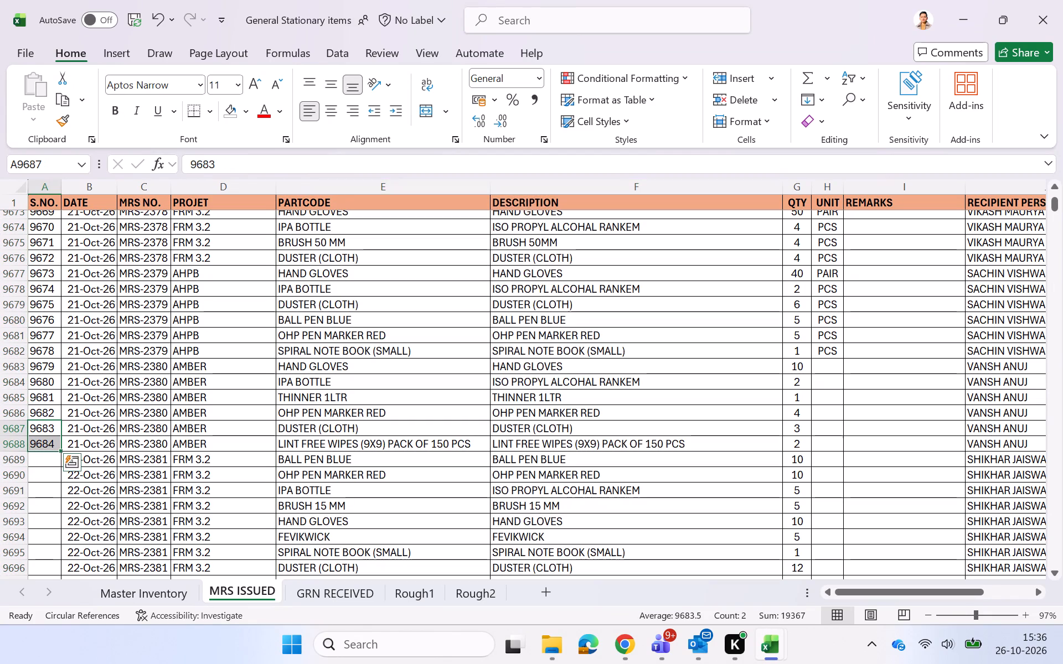
{"action": "double_click", "coordinate": [60, 453]}
Turn on filters for the header row and filter PARTCODE by the search text "hand g".
{"action": "left_click", "coordinate": [383, 203]}
{"action": "key", "text": "ctrl+shift+l"}
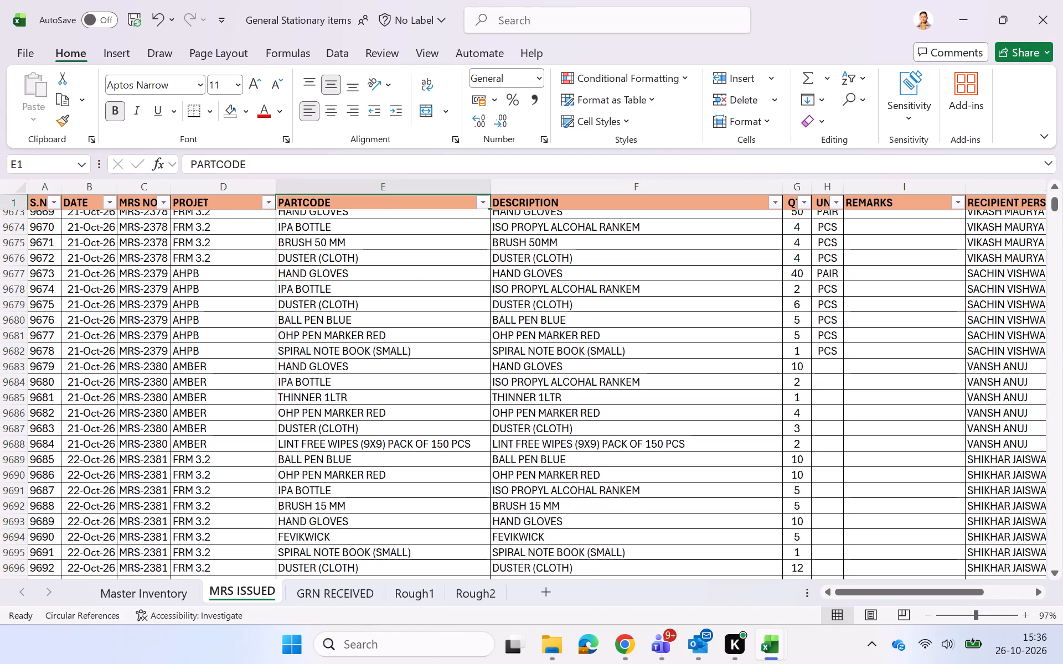
{"action": "left_click", "coordinate": [486, 194]}
{"action": "left_click", "coordinate": [481, 206]}
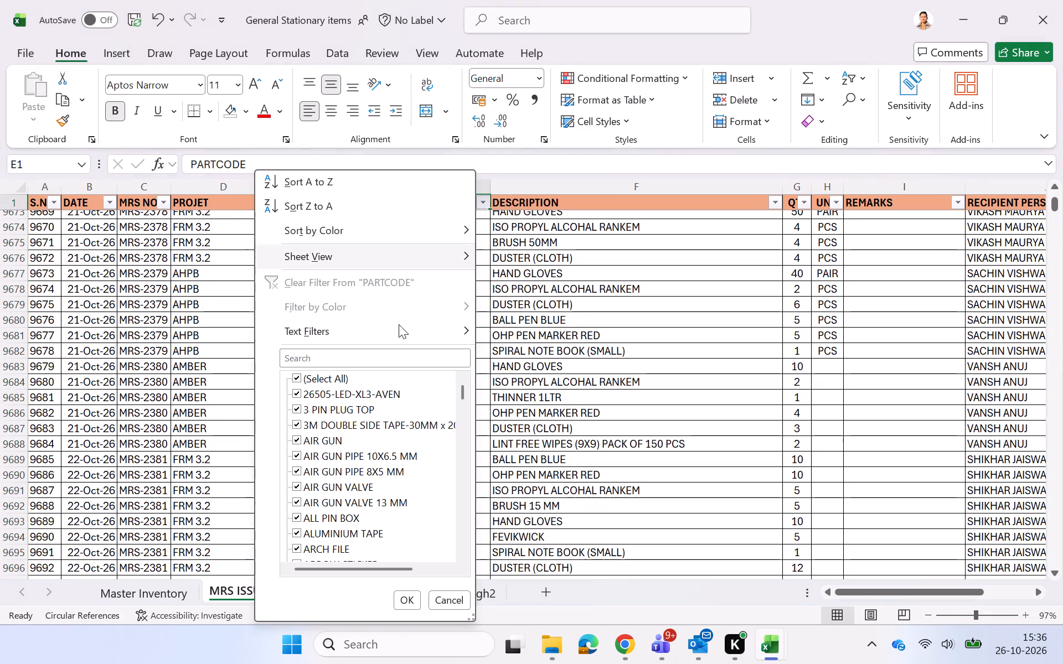
{"action": "left_click", "coordinate": [374, 360]}
{"action": "type", "text": "hand g"}
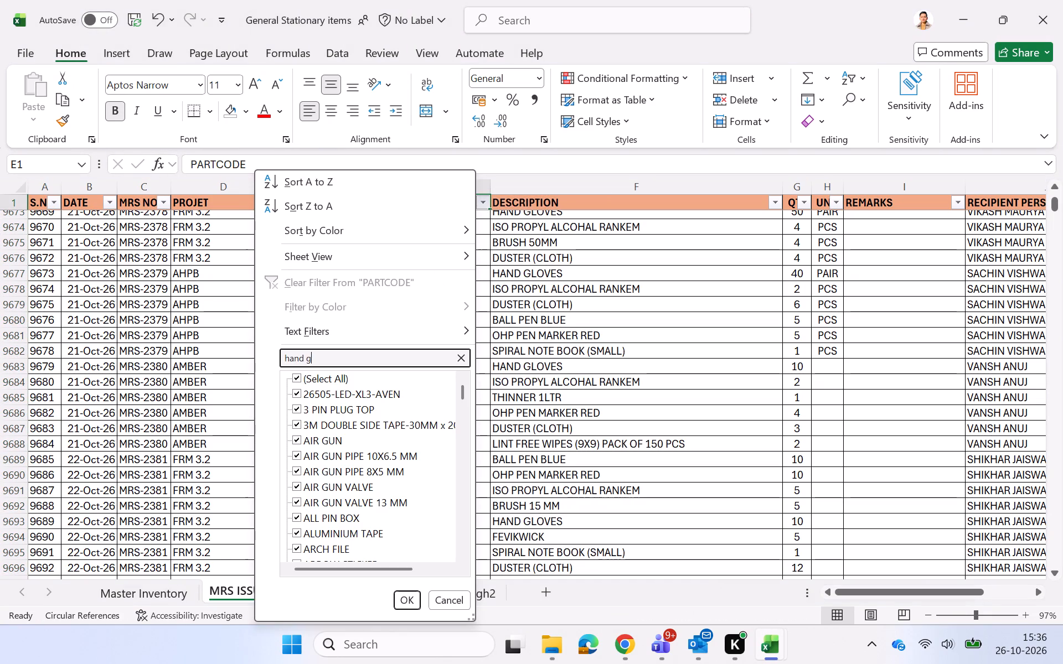
{"action": "key", "text": "shift+Return"}
{"action": "scroll", "coordinate": [374, 360], "scroll_direction": "up", "scroll_amount": 2}
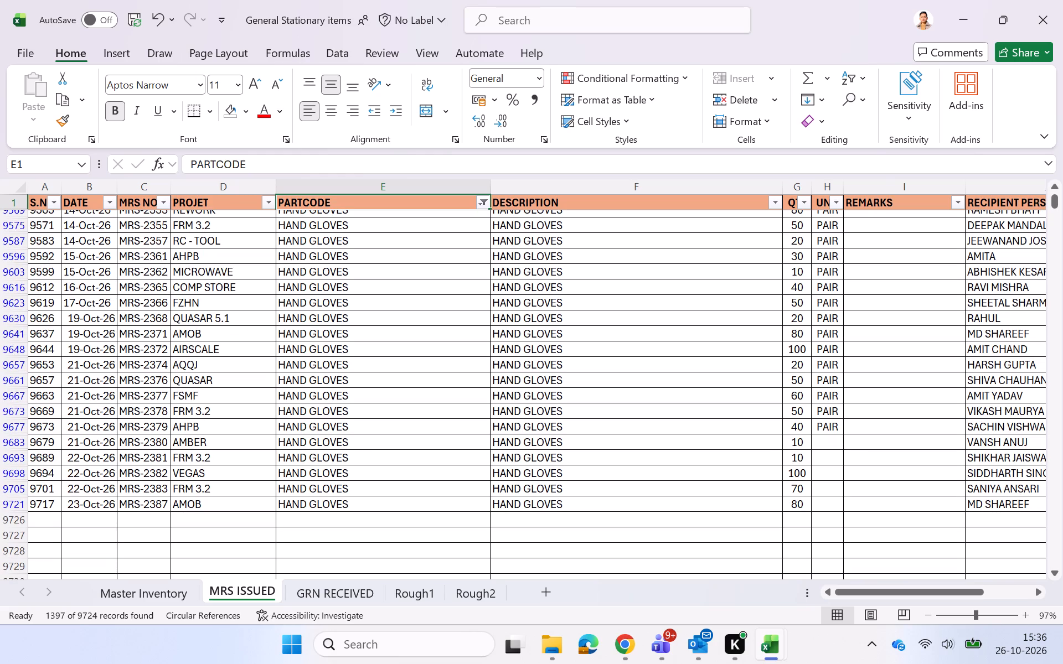
Fill the unit PAIR from row 9677 down through row 9721 for the filtered HAND GLOVES rows.
{"action": "left_click", "coordinate": [828, 430]}
{"action": "key", "text": "shift+Down"}
{"action": "key", "text": "shift+Down"}
{"action": "key", "text": "shift+Down"}
{"action": "key", "text": "shift+Down"}
{"action": "key", "text": "shift+Down"}
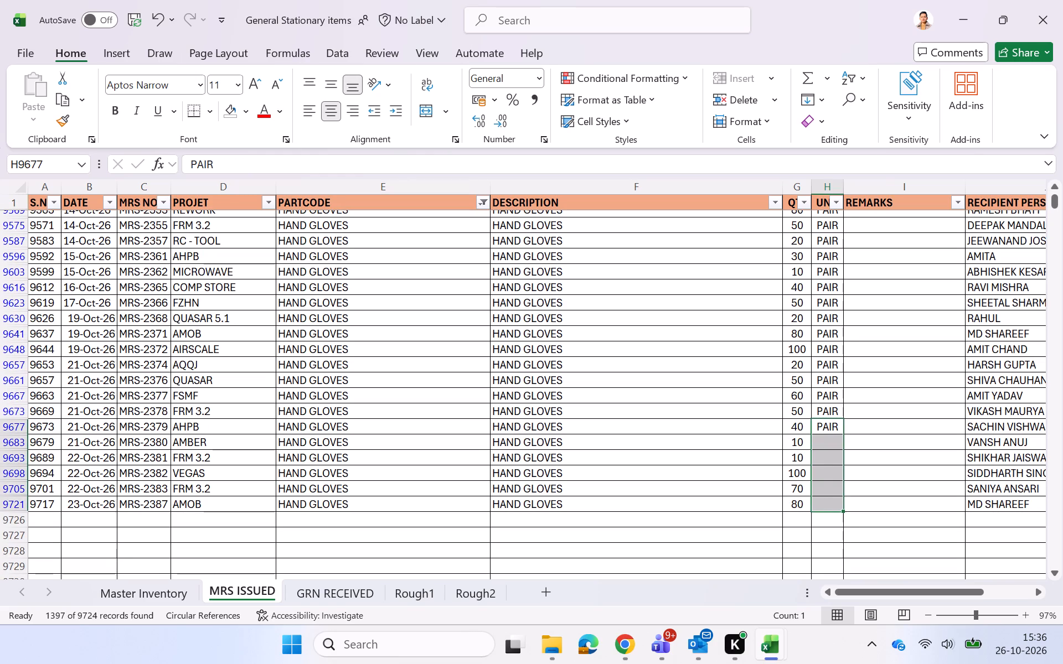
{"action": "key", "text": "ctrl+d"}
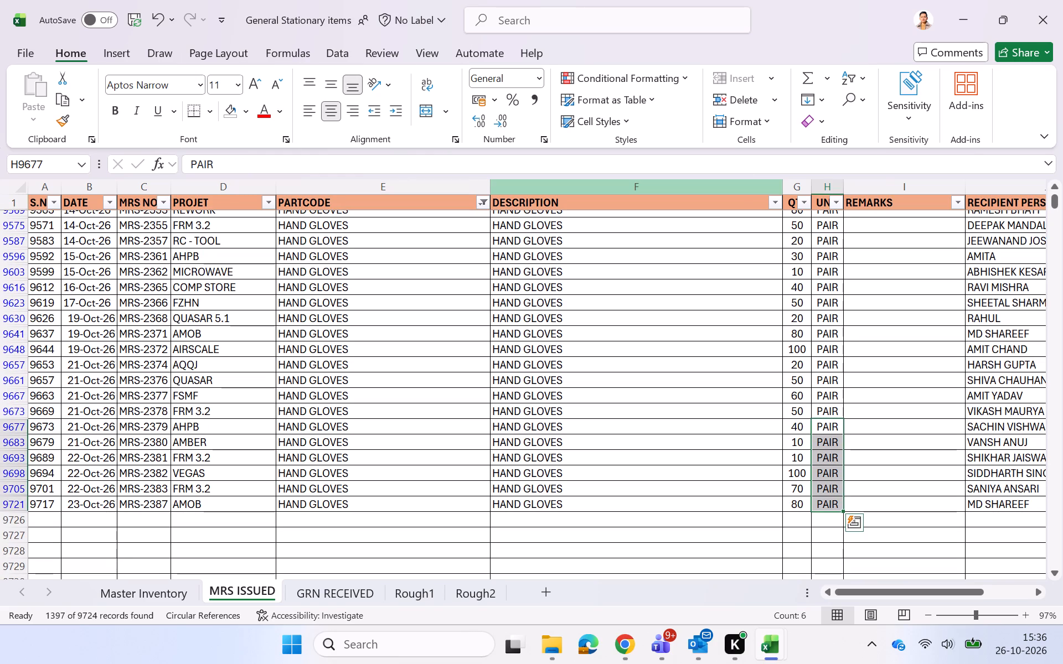
Reset the PARTCODE filter to include all part codes.
{"action": "left_click", "coordinate": [482, 202]}
{"action": "left_click", "coordinate": [319, 375]}
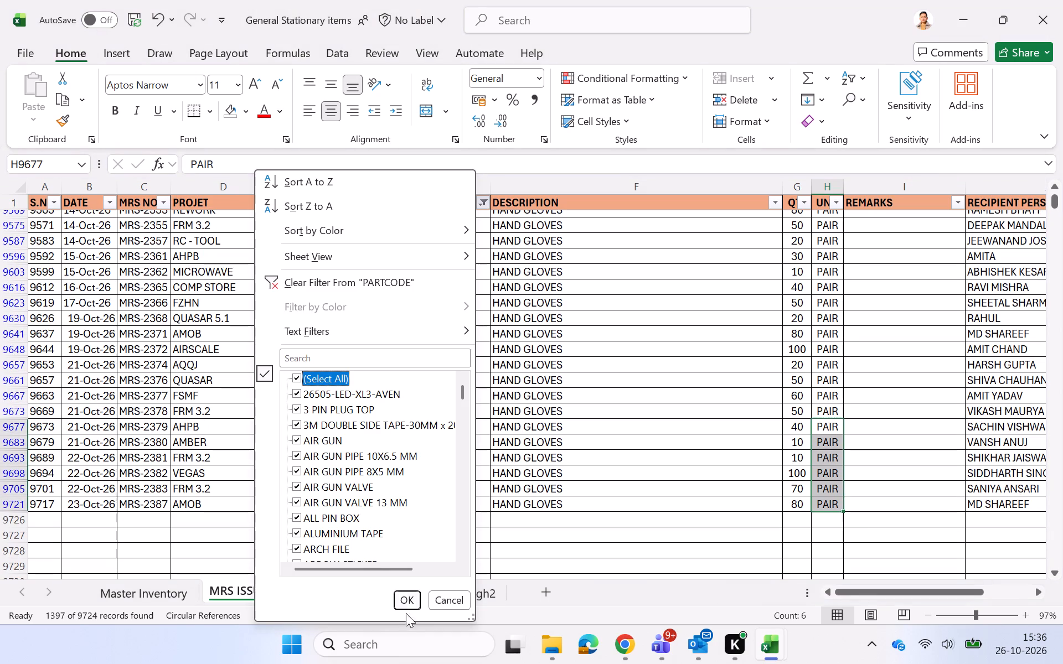
{"action": "left_click", "coordinate": [411, 605]}
Filter the UNIT column to show only blank entries.
{"action": "left_click", "coordinate": [840, 203]}
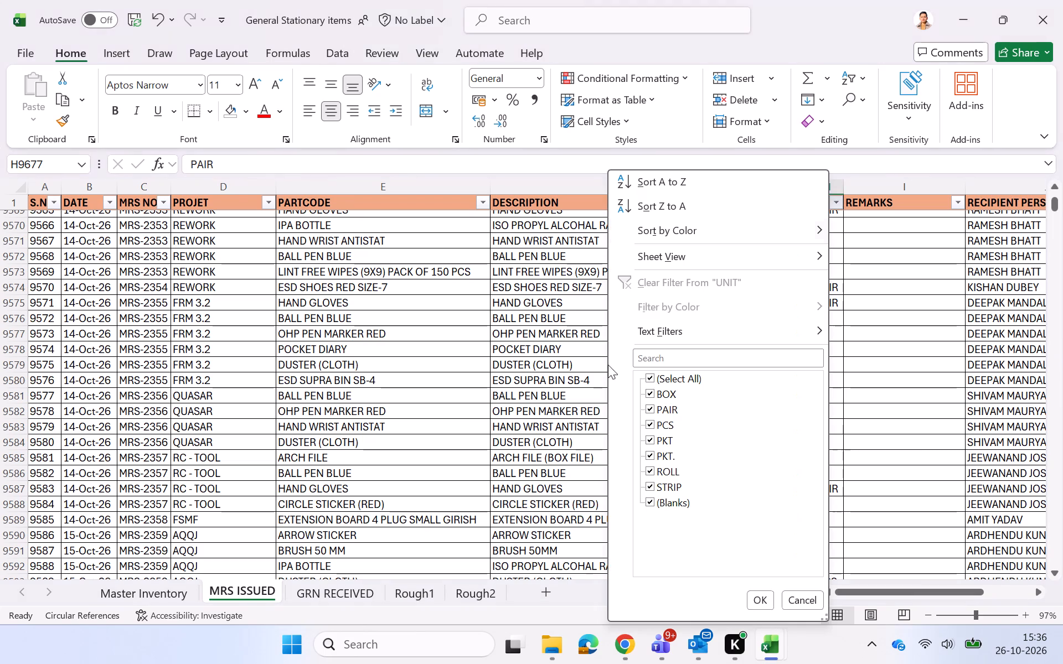
{"action": "left_click", "coordinate": [684, 368]}
{"action": "left_click", "coordinate": [682, 373]}
{"action": "left_click", "coordinate": [682, 499]}
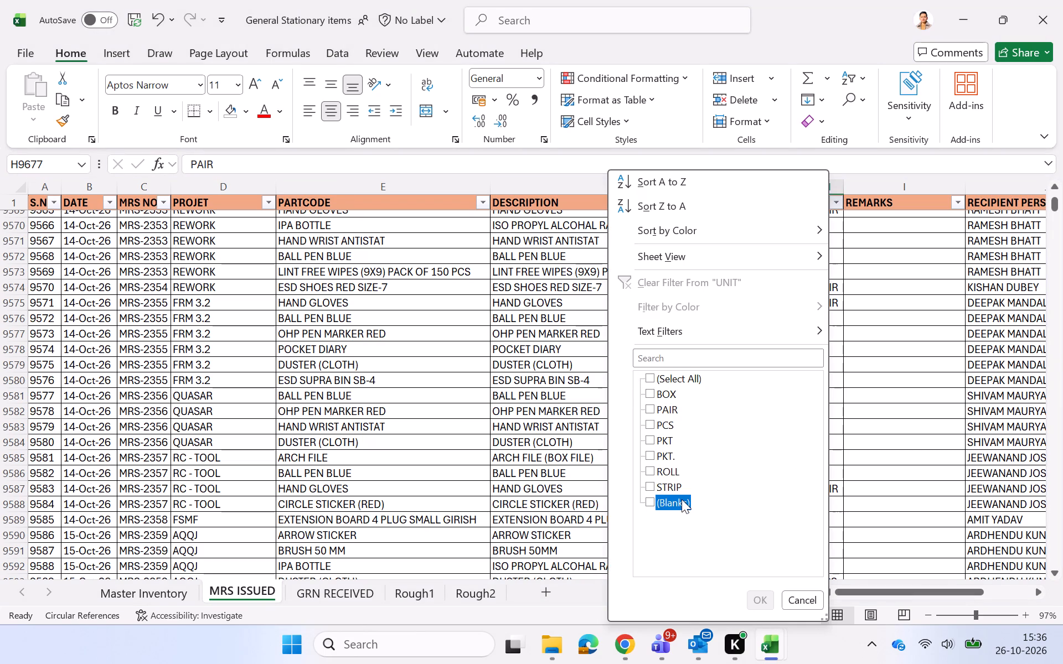
{"action": "left_click", "coordinate": [762, 594]}
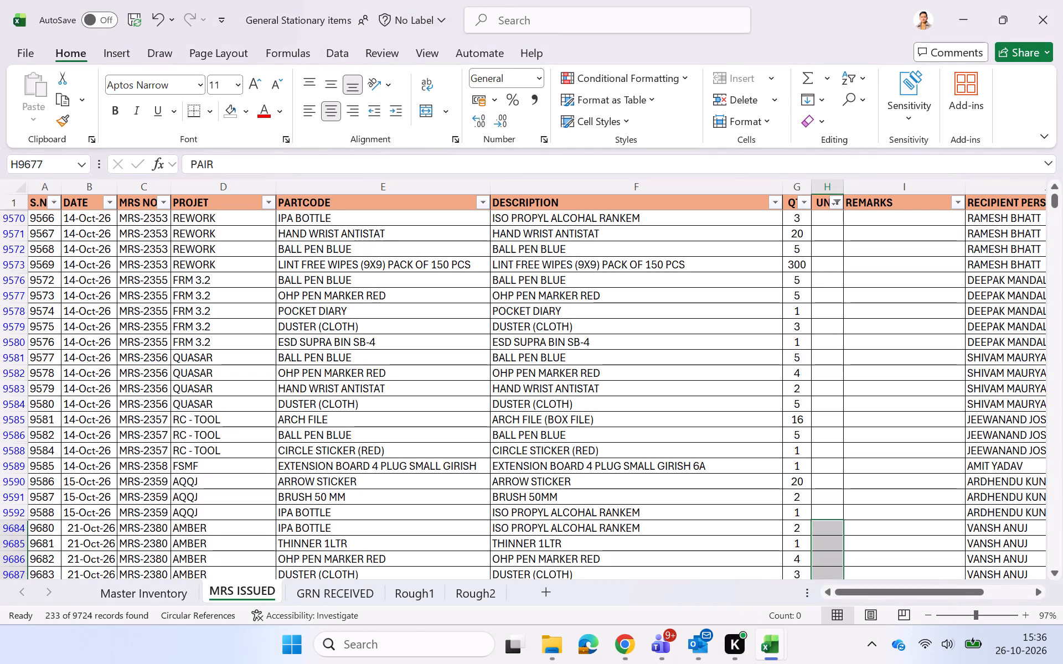
Enter PCS as the unit in row 9355 and fill it down the filtered rows through row 9368.
{"action": "scroll", "coordinate": [837, 266], "scroll_direction": "up", "scroll_amount": 13}
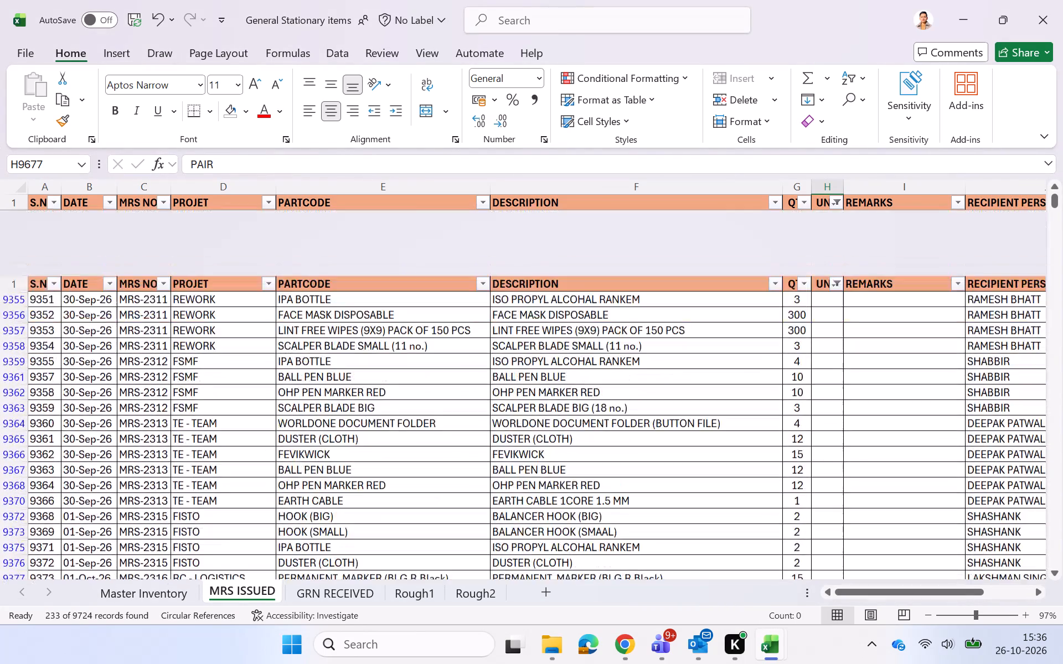
{"action": "scroll", "coordinate": [837, 266], "scroll_direction": "down", "scroll_amount": 1}
{"action": "left_click", "coordinate": [883, 241]}
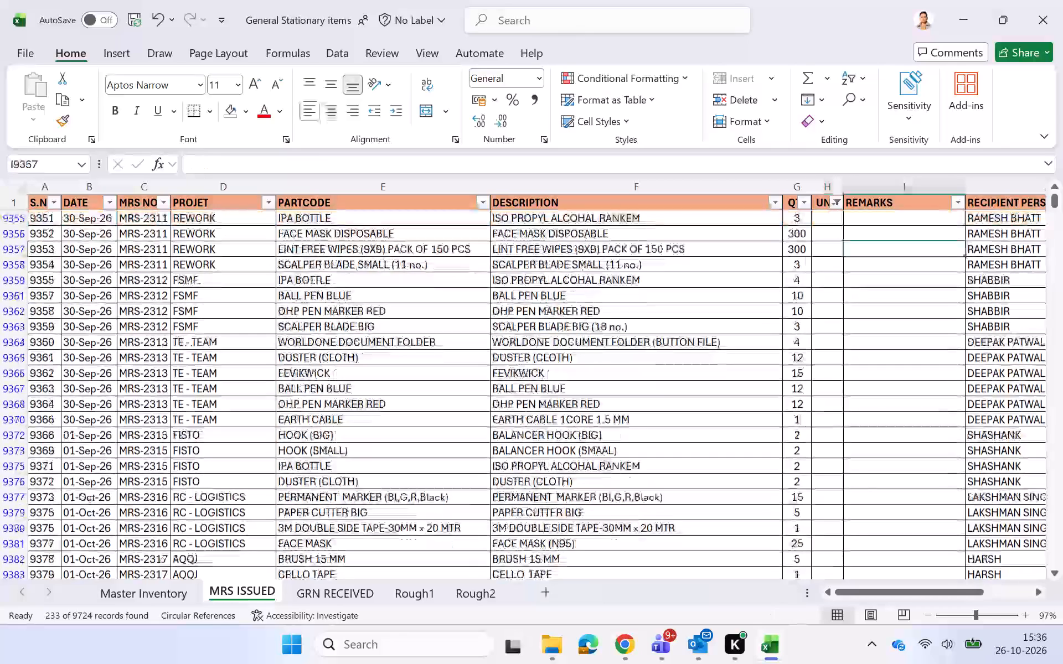
{"action": "key", "text": "Left"}
{"action": "key", "text": "Up"}
{"action": "key", "text": "Up"}
{"action": "type", "text": "pc"}
{"action": "key", "text": "shift+Down"}
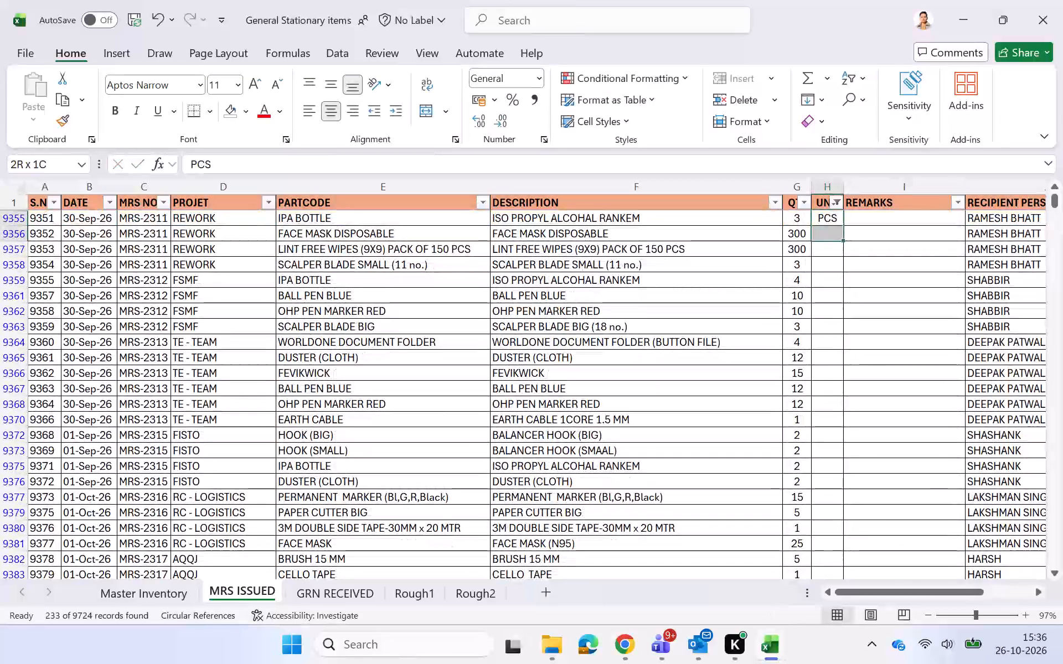
{"action": "key", "text": "shift+Down"}
{"action": "key", "text": "shift+Down"}
{"action": "key", "text": "shift+Down"}
{"action": "key", "text": "shift+Down"}
{"action": "key", "text": "shift+Down"}
{"action": "key", "text": "shift+Down"}
{"action": "key", "text": "shift+Down"}
{"action": "key", "text": "shift+Down"}
{"action": "key", "text": "shift+Down"}
{"action": "key", "text": "shift+Down"}
{"action": "key", "text": "shift+Down"}
{"action": "key", "text": "shift+Down"}
{"action": "key", "text": "shift+Down"}
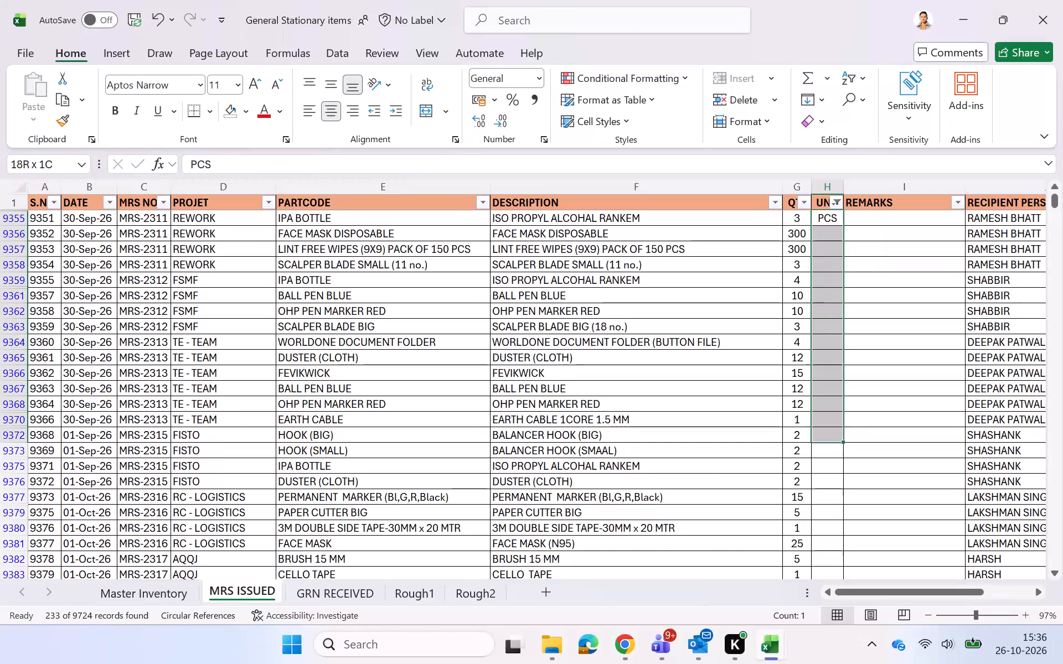
{"action": "key", "text": "shift+Up"}
{"action": "key", "text": "shift+Up"}
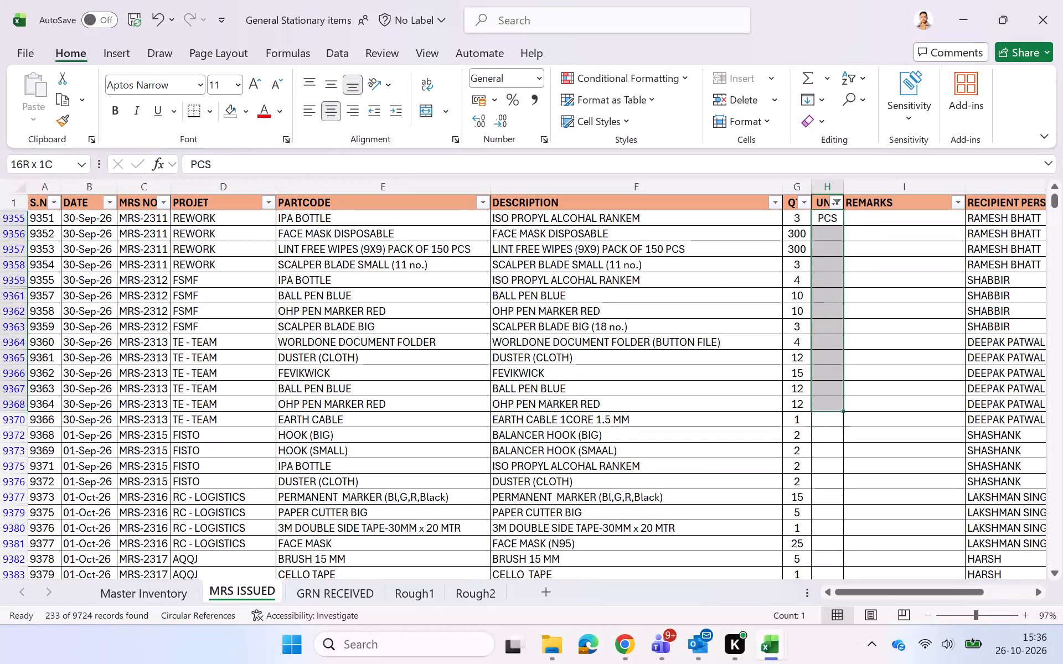
{"action": "key", "text": "ctrl+d"}
Enter ROLL as the unit for EARTH CABLE in row 9370.
{"action": "key", "text": "Down"}
{"action": "key", "text": "Down"}
{"action": "key", "text": "Down"}
{"action": "key", "text": "Down"}
{"action": "key", "text": "Down"}
{"action": "key", "text": "Down"}
{"action": "key", "text": "Down"}
{"action": "key", "text": "Down"}
{"action": "key", "text": "Down"}
{"action": "key", "text": "Down"}
{"action": "key", "text": "Down"}
{"action": "key", "text": "Down"}
{"action": "key", "text": "Down"}
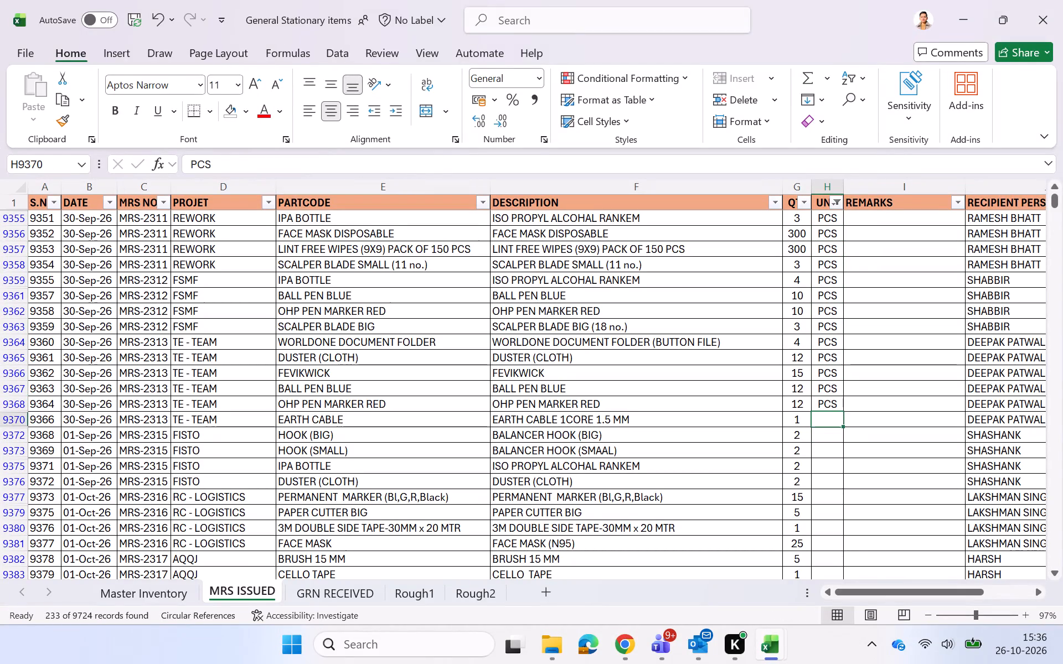
{"action": "type", "text": "ROLL"}
{"action": "key", "text": "Down"}
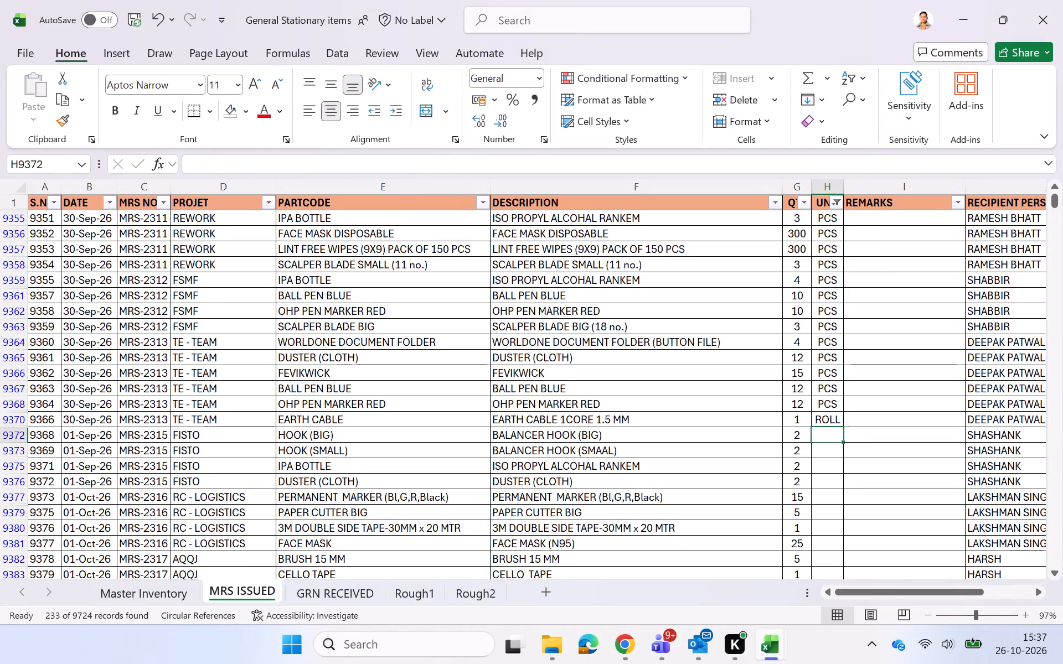
Enter PCS as the unit in row 9372 and fill it down the filtered rows through row 9418.
{"action": "type", "text": "PC"}
{"action": "scroll", "coordinate": [883, 241], "scroll_direction": "down", "scroll_amount": 2}
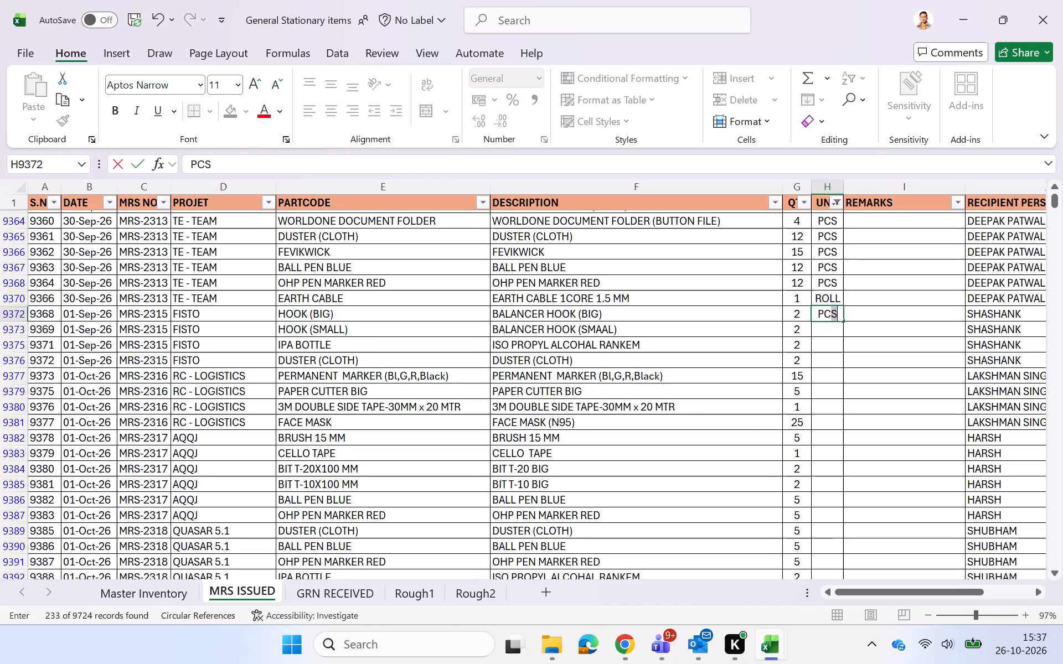
{"action": "key", "text": "shift+Down"}
{"action": "key", "text": "shift+Down"}
{"action": "key", "text": "shift+Down"}
{"action": "key", "text": "shift+Down"}
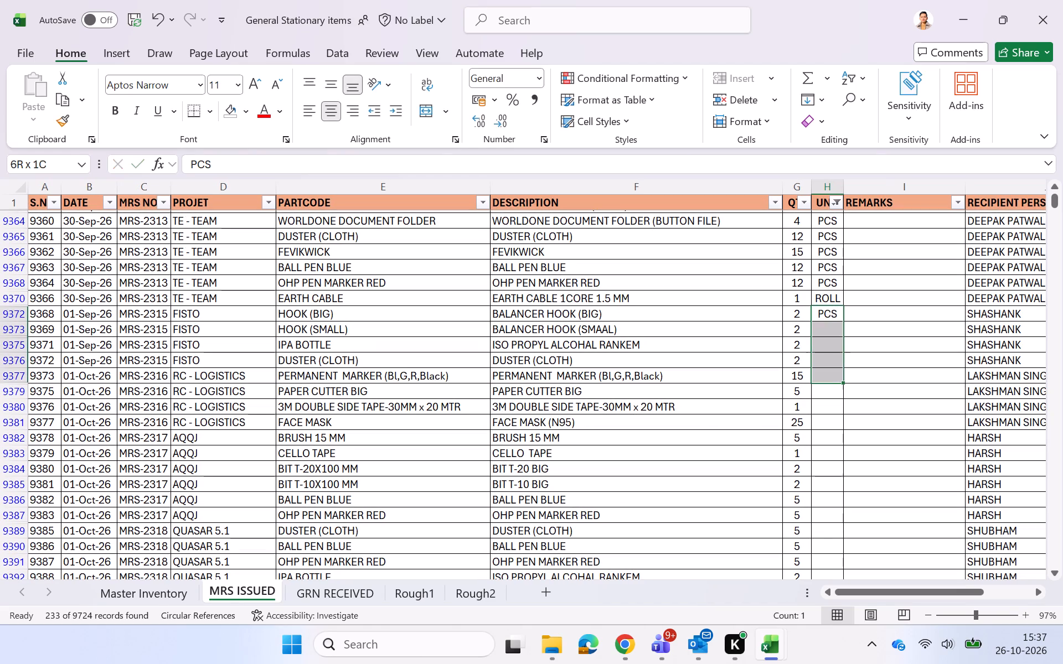
{"action": "key", "text": "shift+Down"}
{"action": "key", "text": "shift+Down"}
{"action": "key", "text": "shift+Down"}
{"action": "key", "text": "shift+Down"}
{"action": "key", "text": "shift+Down"}
{"action": "key", "text": "shift+Down"}
{"action": "key", "text": "shift+Down"}
{"action": "key", "text": "shift+Down"}
{"action": "key", "text": "shift+Down"}
{"action": "key", "text": "shift+Down"}
{"action": "key", "text": "shift+Down"}
{"action": "key", "text": "shift+Down"}
{"action": "key", "text": "shift+Down"}
{"action": "key", "text": "shift+Down"}
{"action": "key", "text": "shift+Down"}
{"action": "key", "text": "shift+Down"}
{"action": "key", "text": "shift+Down"}
{"action": "key", "text": "shift+Down"}
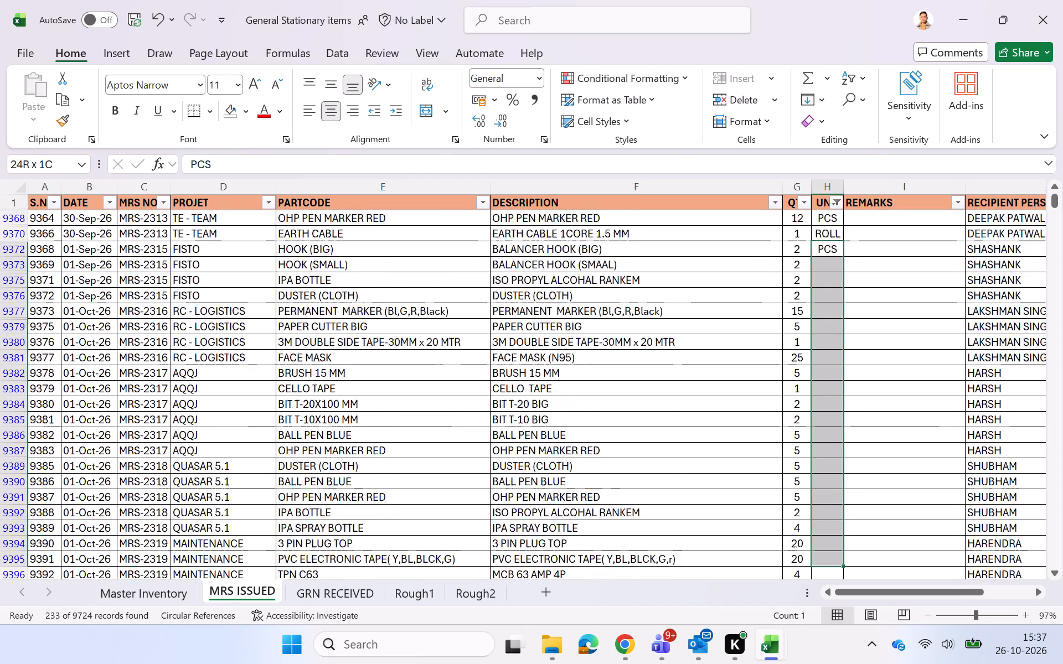
{"action": "key", "text": "shift+Down"}
{"action": "key", "text": "shift+Down"}
{"action": "key", "text": "shift+Down"}
{"action": "key", "text": "shift+Down"}
{"action": "key", "text": "shift+Down"}
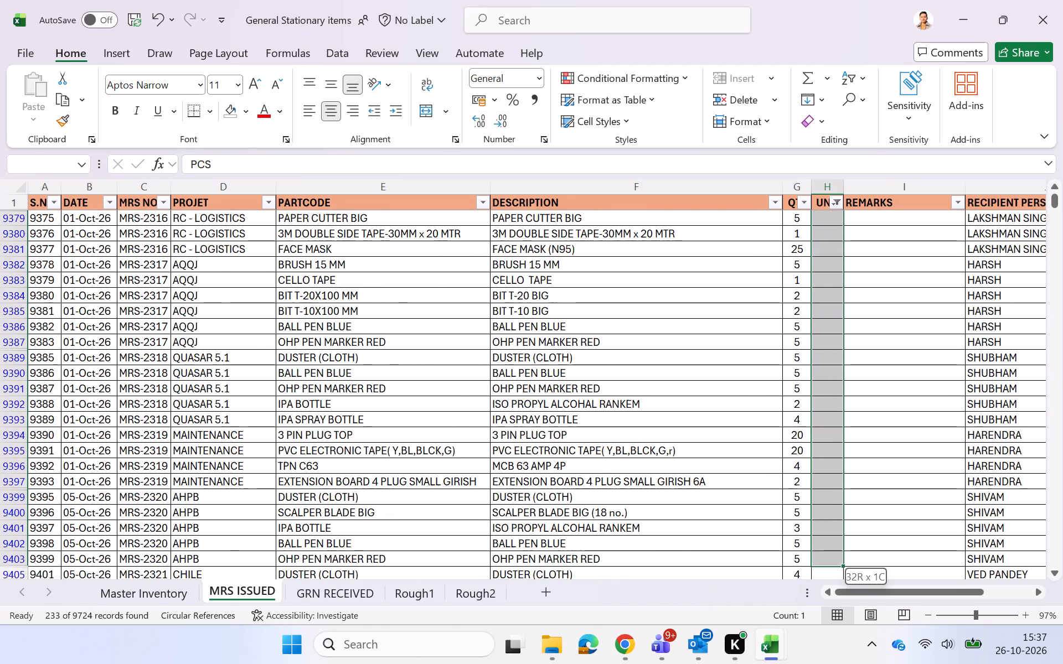
{"action": "key", "text": "shift+Down"}
{"action": "key", "text": "shift+Down"}
{"action": "key", "text": "shift+Down"}
{"action": "key", "text": "shift+Down"}
{"action": "key", "text": "shift+Down"}
{"action": "key", "text": "shift+Down"}
{"action": "key", "text": "shift+Down"}
{"action": "key", "text": "shift+Down"}
{"action": "key", "text": "shift+Down"}
{"action": "key", "text": "shift+Down"}
{"action": "key", "text": "shift+Down"}
{"action": "key", "text": "shift+Down"}
{"action": "key", "text": "shift+Down"}
{"action": "key", "text": "shift+Down"}
{"action": "key", "text": "shift+Down"}
{"action": "key", "text": "shift+Down"}
{"action": "key", "text": "shift+Down"}
{"action": "key", "text": "shift+Down"}
{"action": "key", "text": "shift+Down"}
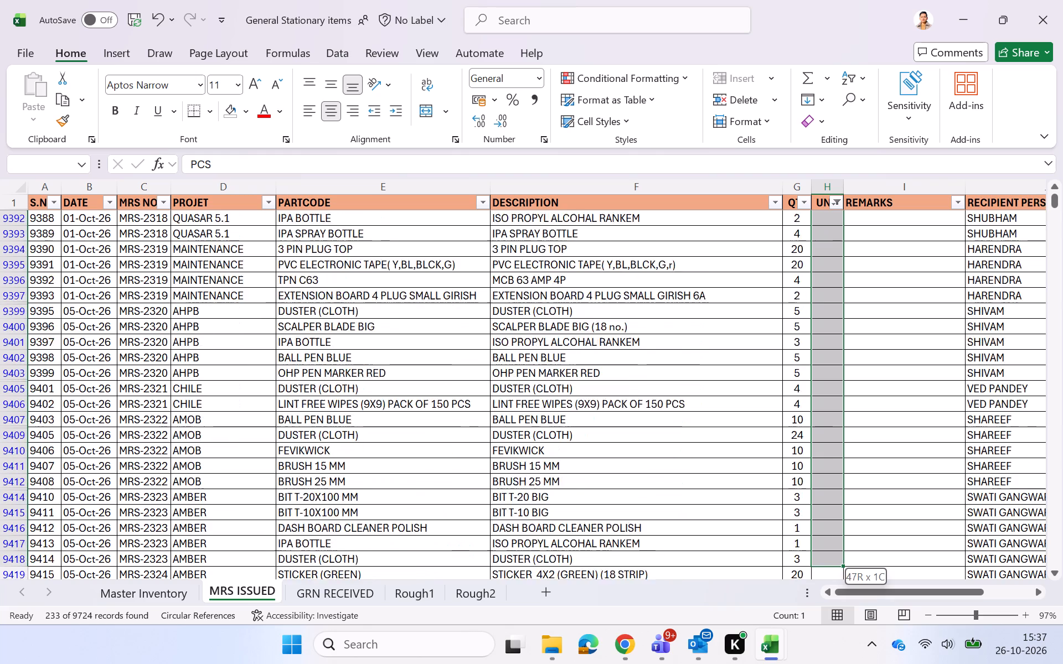
{"action": "key", "text": "shift+Down"}
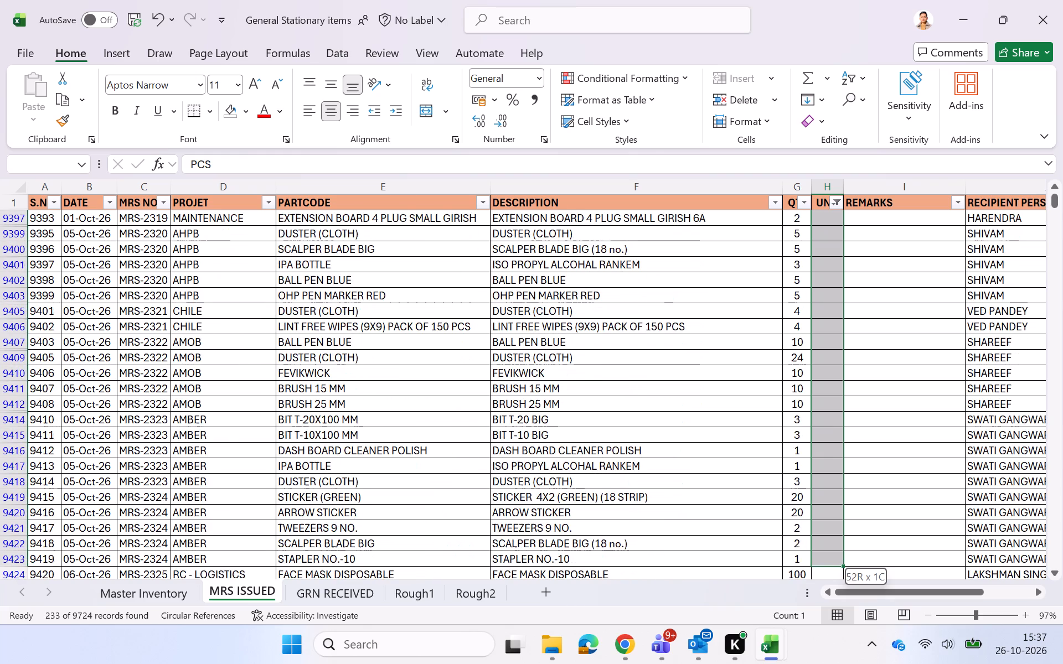
{"action": "key", "text": "shift+Up"}
{"action": "key", "text": "shift+Up"}
{"action": "key", "text": "shift+Up"}
{"action": "key", "text": "shift+Up"}
{"action": "key", "text": "shift+Up"}
{"action": "key", "text": "shift+Up"}
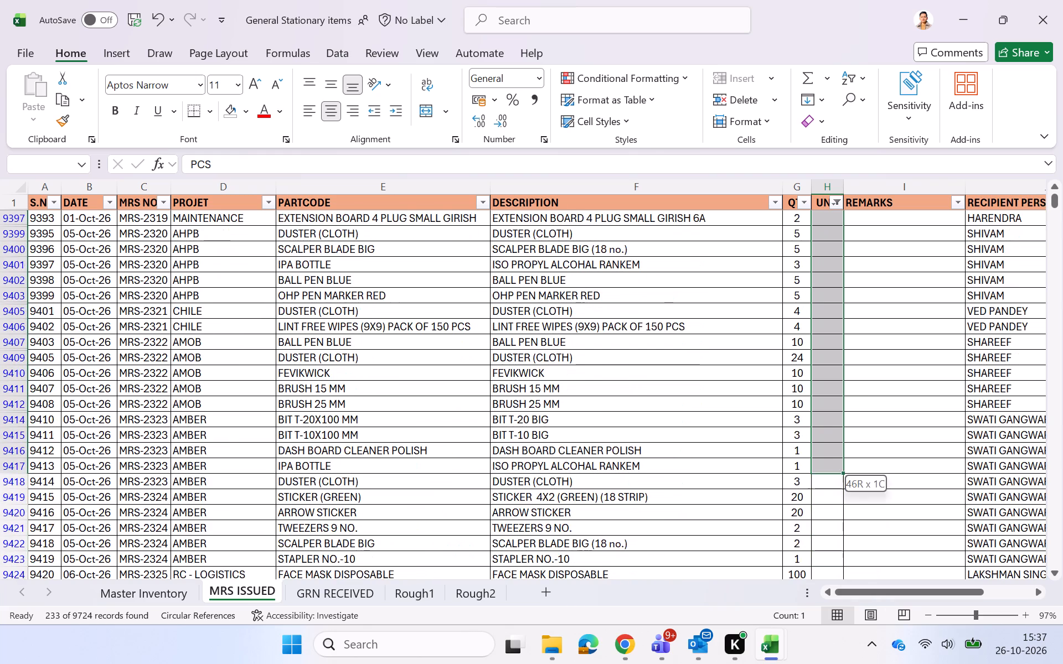
{"action": "key", "text": "shift+Down"}
{"action": "key", "text": "ctrl+d"}
Enter STRIP as the unit for STICKER (GREEN) in row 9419.
{"action": "key", "text": "Down"}
{"action": "key", "text": "Down"}
{"action": "key", "text": "Down"}
{"action": "key", "text": "Down"}
{"action": "key", "text": "Down"}
{"action": "key", "text": "Down"}
{"action": "key", "text": "Down"}
{"action": "key", "text": "Down"}
{"action": "key", "text": "Down"}
{"action": "key", "text": "Down"}
{"action": "key", "text": "Down"}
{"action": "key", "text": "Down"}
{"action": "key", "text": "Down"}
{"action": "key", "text": "Down"}
{"action": "key", "text": "Down"}
{"action": "key", "text": "Down"}
{"action": "key", "text": "Down"}
{"action": "key", "text": "Down"}
{"action": "key", "text": "Down"}
{"action": "key", "text": "Down"}
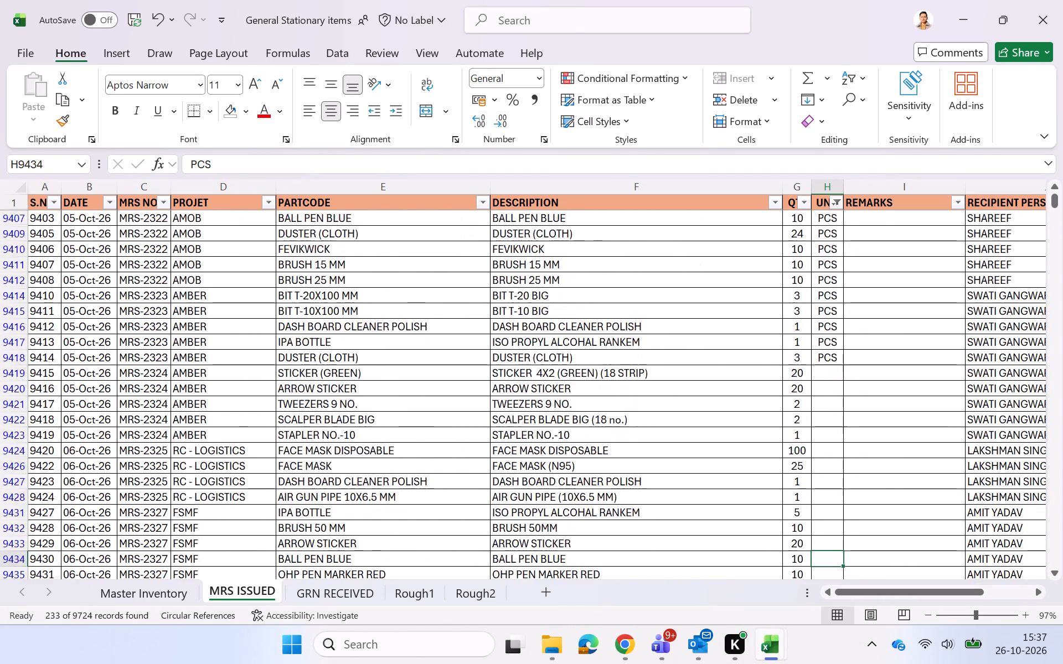
{"action": "key", "text": "Up"}
{"action": "key", "text": "Up"}
{"action": "key", "text": "Up"}
{"action": "key", "text": "Up"}
{"action": "key", "text": "Up"}
{"action": "key", "text": "Up"}
{"action": "key", "text": "Up"}
{"action": "key", "text": "Up"}
{"action": "key", "text": "Up"}
{"action": "key", "text": "Up"}
{"action": "key", "text": "Up"}
{"action": "key", "text": "Up"}
{"action": "key", "text": "Up"}
{"action": "key", "text": "Up"}
{"action": "key", "text": "Down"}
{"action": "key", "text": "s"}
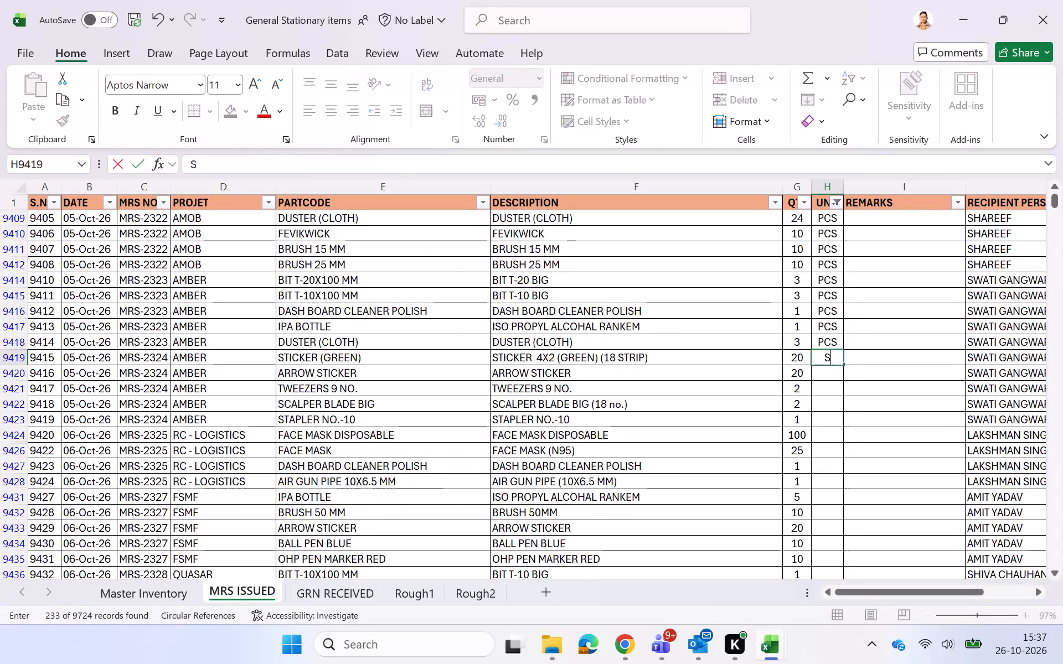
{"action": "key", "text": "Down"}
{"action": "key", "text": "Up"}
{"action": "type", "text": "ST"}
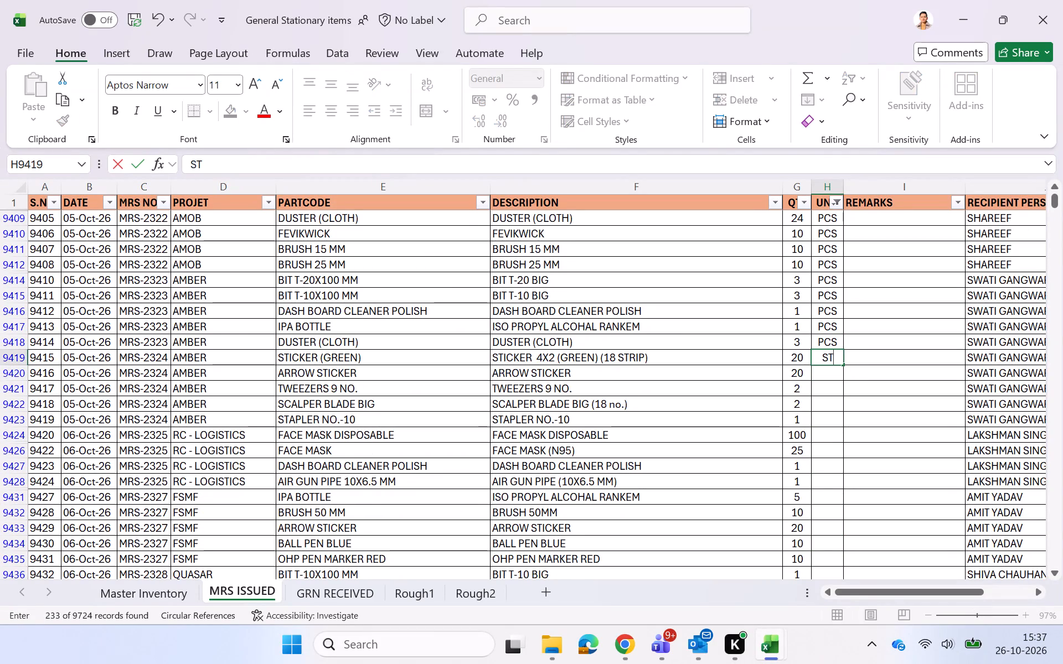
{"action": "type", "text": "RIP"}
{"action": "key", "text": "Down"}
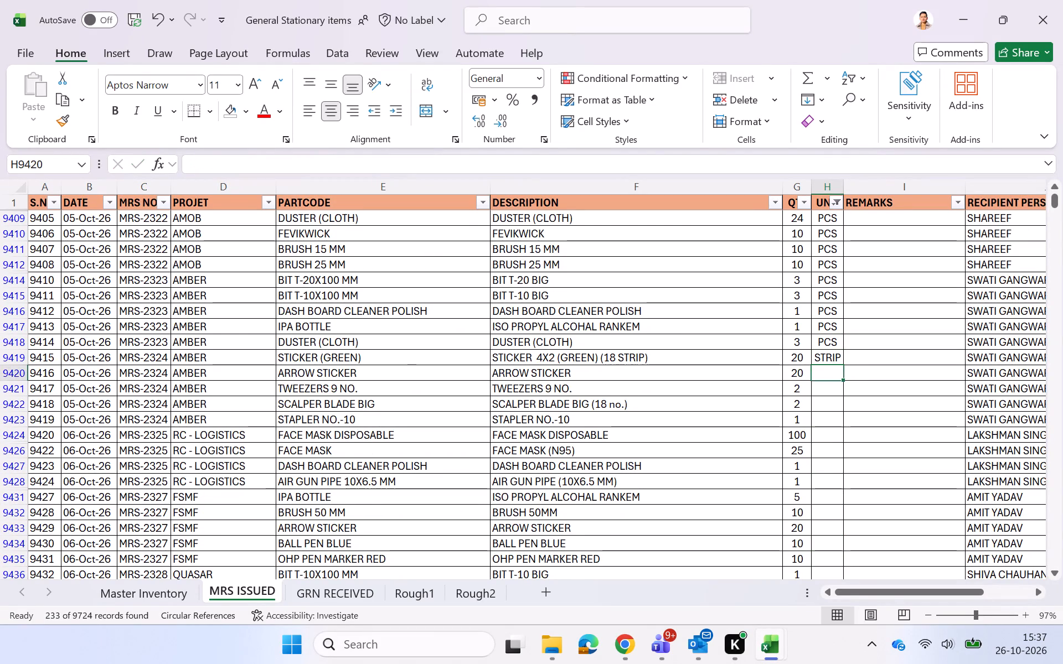
Enter PCS as the unit in row 9420 and fill it down the filtered rows through row 9432.
{"action": "type", "text": "PC"}
{"action": "key", "text": "shift+Down"}
{"action": "key", "text": "shift+Down"}
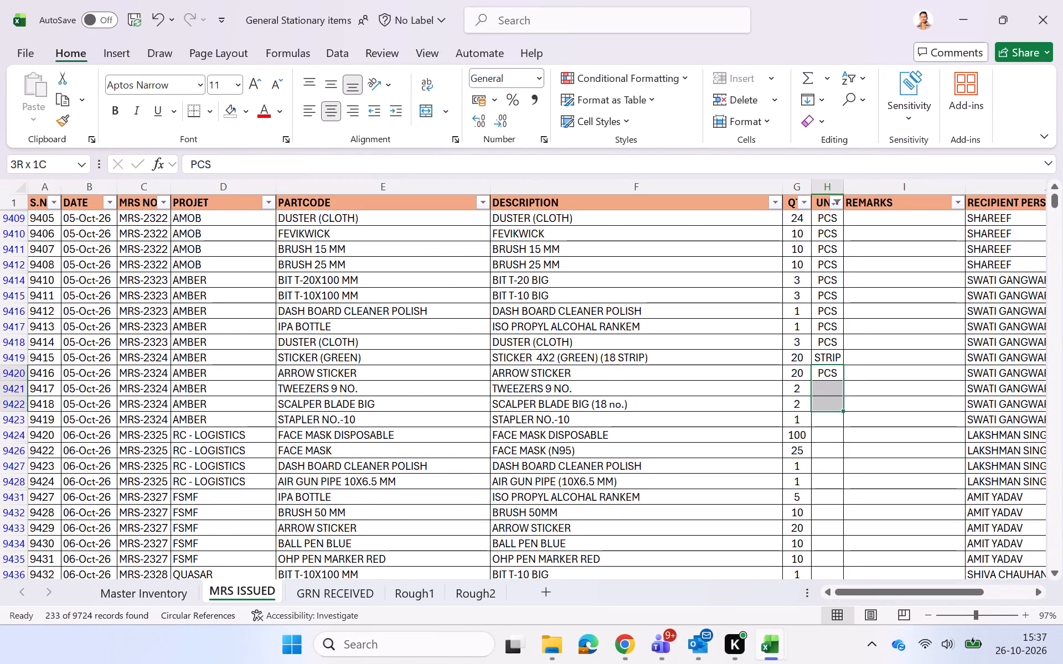
{"action": "key", "text": "ctrl+d"}
{"action": "key", "text": "Down"}
{"action": "key", "text": "Down"}
{"action": "key", "text": "Down"}
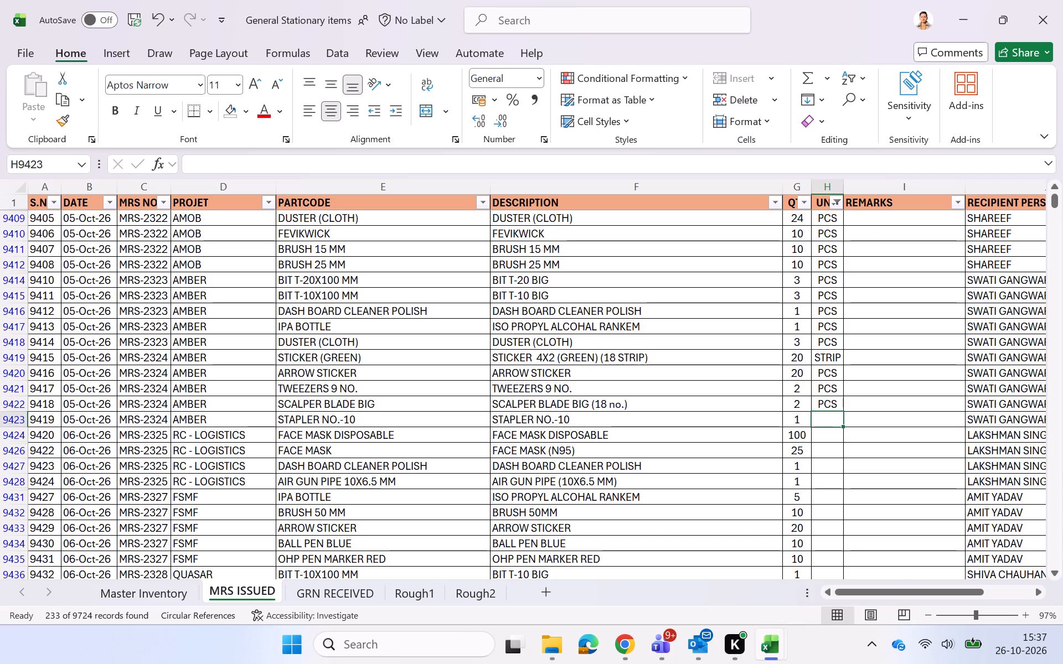
{"action": "key", "text": "Up"}
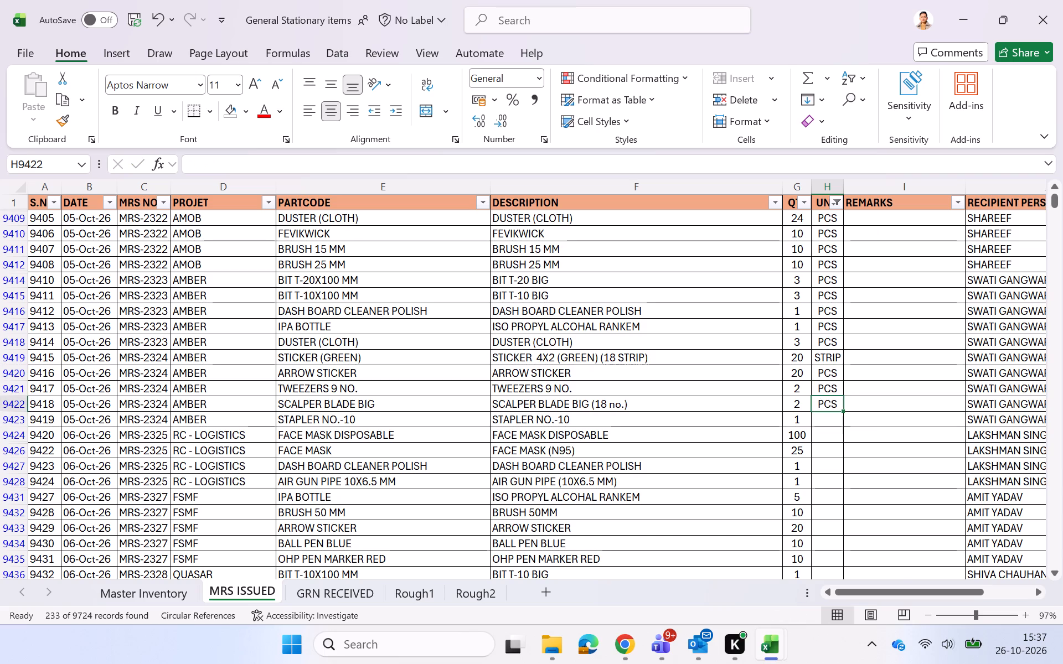
{"action": "key", "text": "shift+Down"}
{"action": "key", "text": "shift+Down"}
{"action": "key", "text": "shift+Down"}
{"action": "key", "text": "shift+Down"}
{"action": "key", "text": "shift+Down"}
{"action": "key", "text": "shift+Down"}
{"action": "key", "text": "shift+Down"}
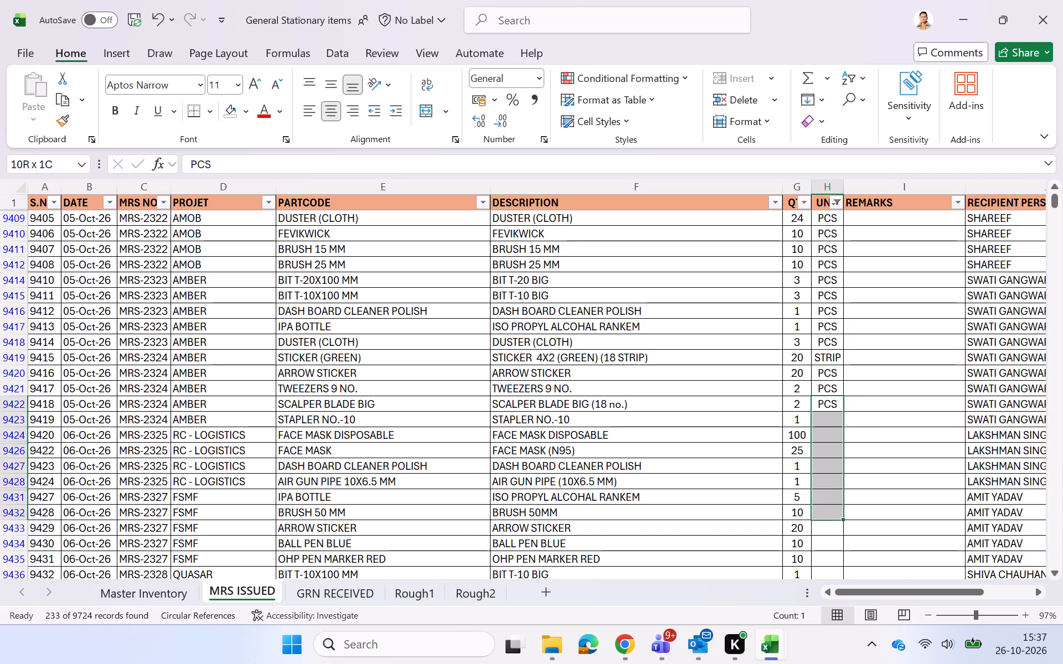
{"action": "key", "text": "ctrl+f"}
{"action": "key", "text": "Delete"}
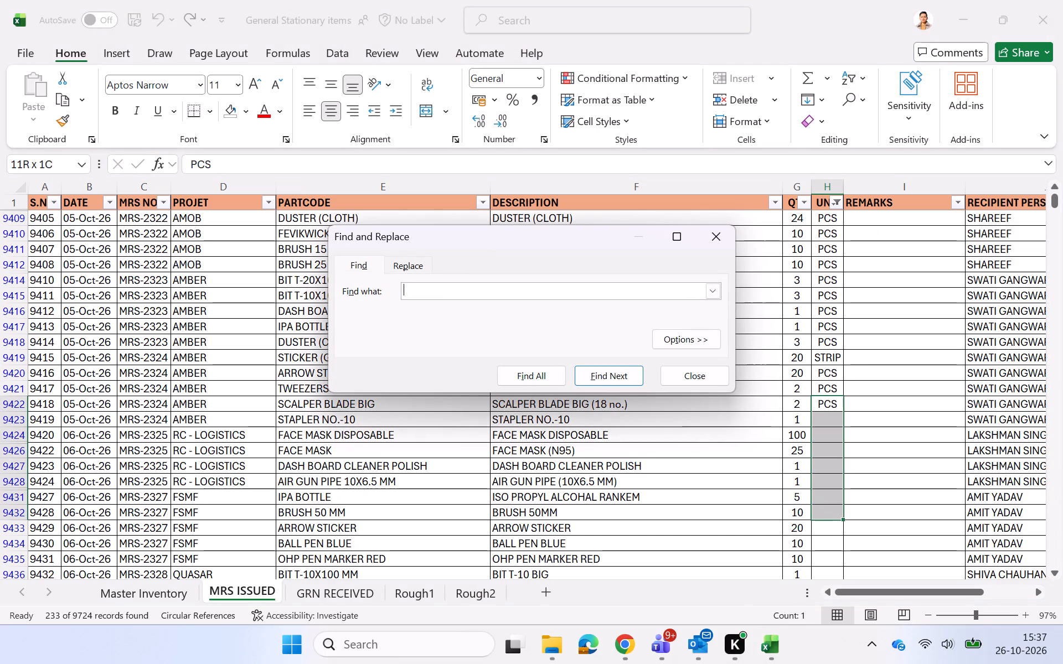
{"action": "left_click", "coordinate": [698, 368]}
{"action": "key", "text": "ctrl+d"}
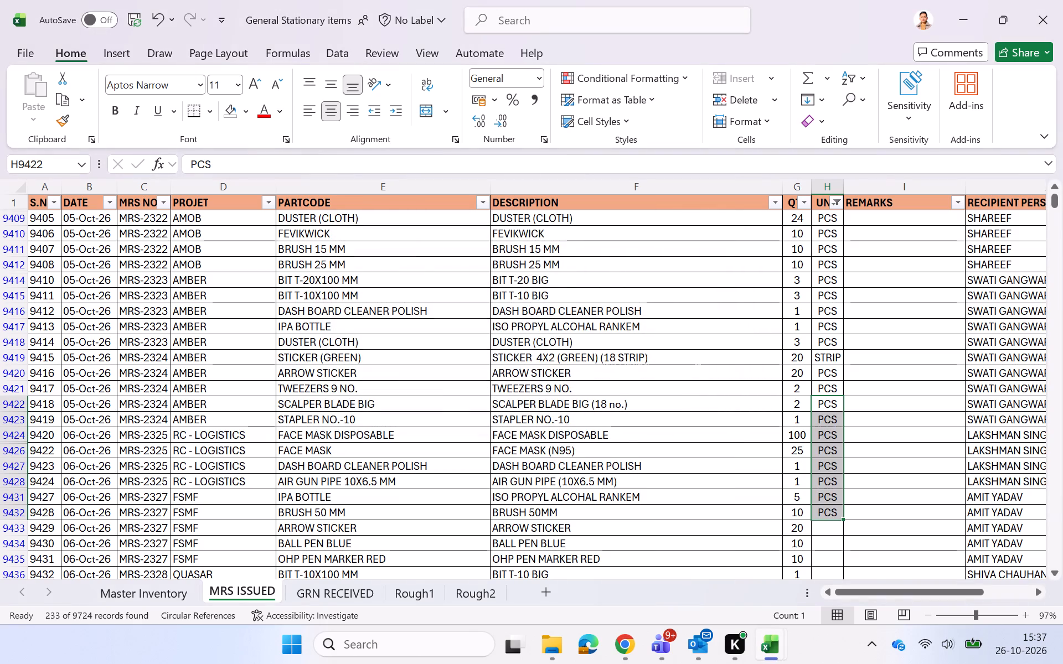
Enter STRIP as the unit for ARROW STICKER in row 9433.
{"action": "key", "text": "Down"}
{"action": "key", "text": "Down"}
{"action": "key", "text": "Down"}
{"action": "key", "text": "Down"}
{"action": "key", "text": "Down"}
{"action": "key", "text": "Down"}
{"action": "key", "text": "Down"}
{"action": "key", "text": "Down"}
{"action": "key", "text": "s"}
{"action": "key", "text": "Down"}
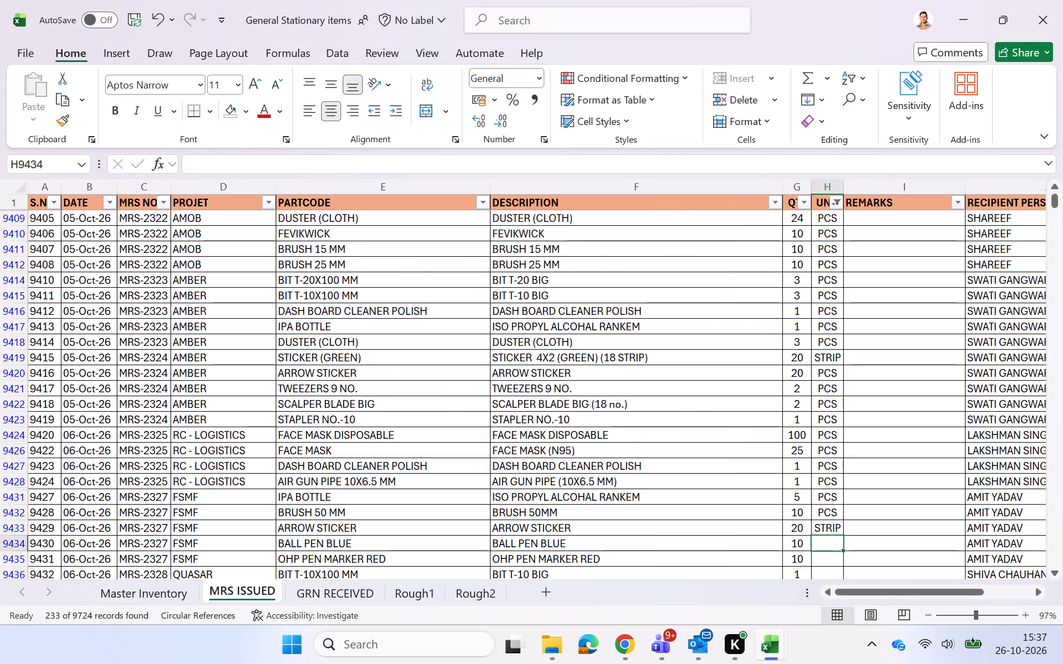
Enter PCS as the unit in row 9434 and fill it down the filtered rows through row 9445.
{"action": "type", "text": "PC"}
{"action": "scroll", "coordinate": [698, 368], "scroll_direction": "down", "scroll_amount": 1}
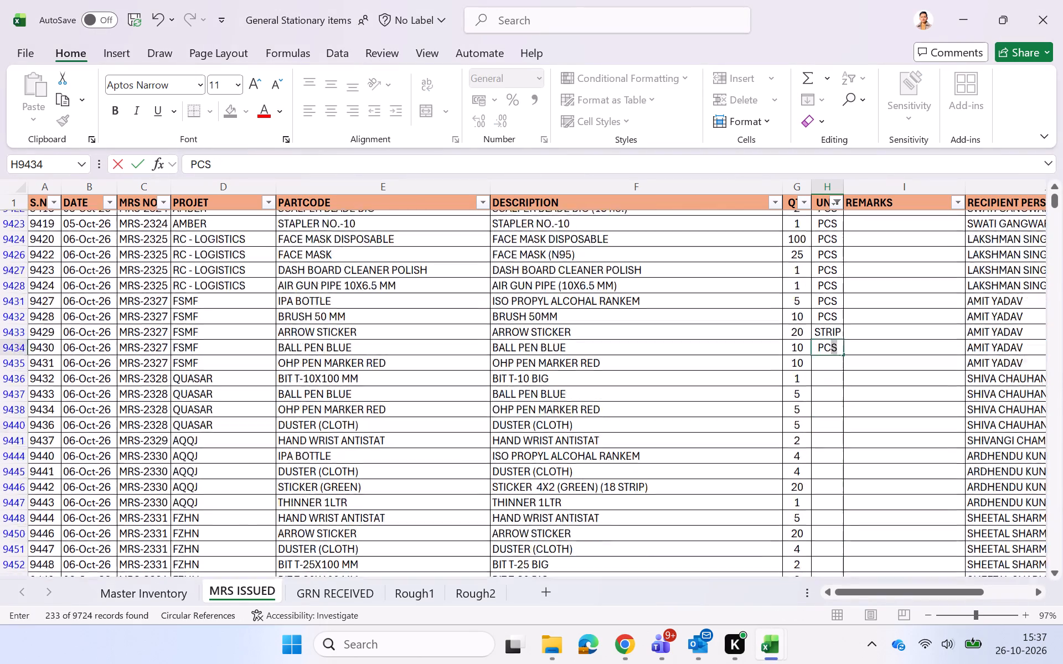
{"action": "scroll", "coordinate": [698, 368], "scroll_direction": "down", "scroll_amount": 2}
{"action": "key", "text": "shift+Down"}
{"action": "key", "text": "shift+Down"}
{"action": "key", "text": "shift+Down"}
{"action": "key", "text": "shift+Down"}
{"action": "key", "text": "shift+Down"}
{"action": "key", "text": "shift+Down"}
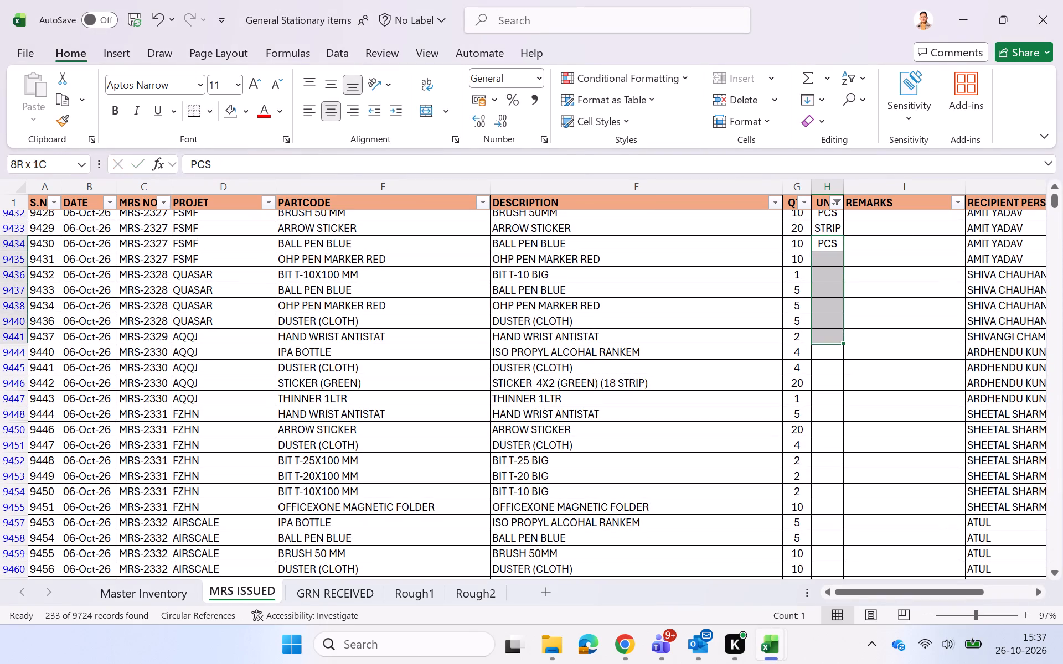
{"action": "key", "text": "shift+Down"}
{"action": "key", "text": "shift+Down"}
{"action": "key", "text": "ctrl+f"}
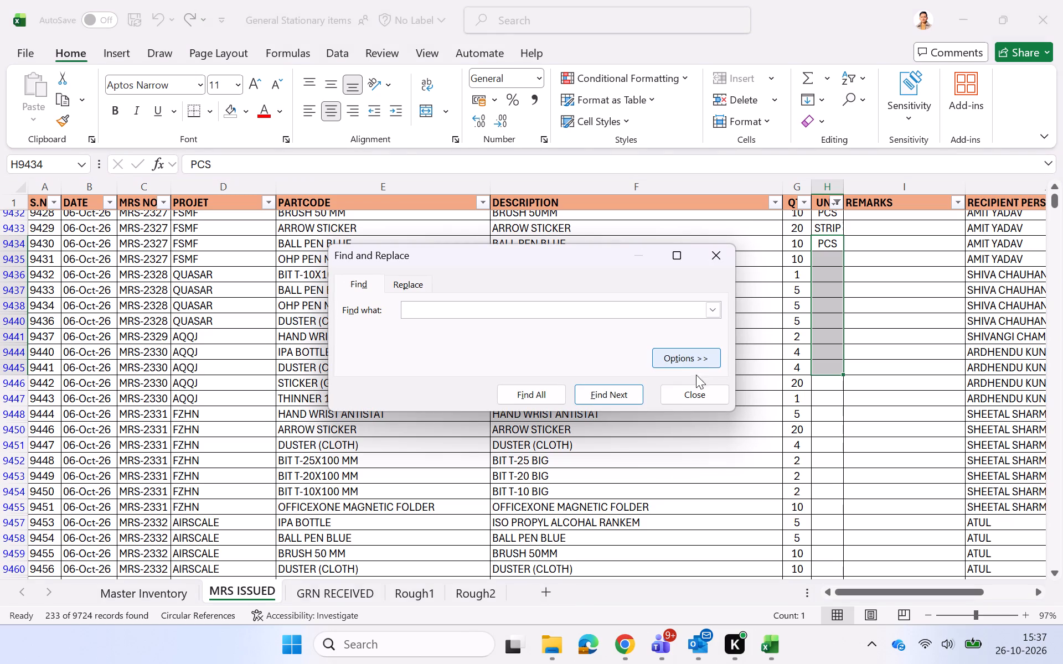
{"action": "double_click", "coordinate": [664, 397]}
{"action": "key", "text": "ctrl+d"}
Enter STRIP as the unit for STICKER (GREEN) in row 9446.
{"action": "key", "text": "Down"}
{"action": "key", "text": "Down"}
{"action": "key", "text": "Down"}
{"action": "key", "text": "Down"}
{"action": "key", "text": "Down"}
{"action": "key", "text": "Down"}
{"action": "key", "text": "Down"}
{"action": "key", "text": "Down"}
{"action": "key", "text": "Down"}
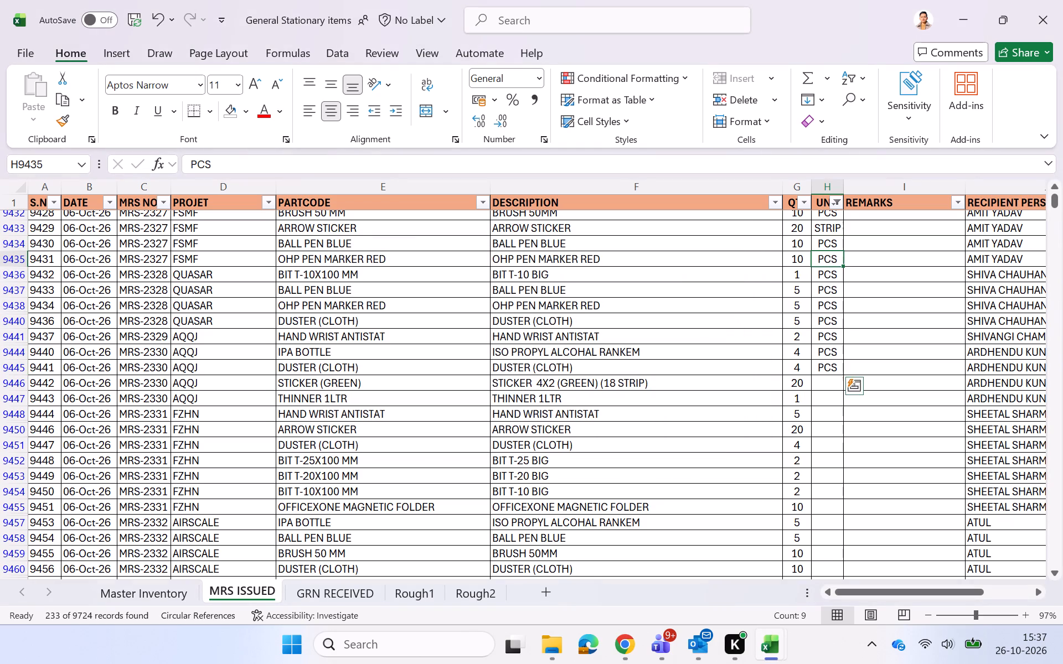
{"action": "key", "text": "s"}
{"action": "key", "text": "Down"}
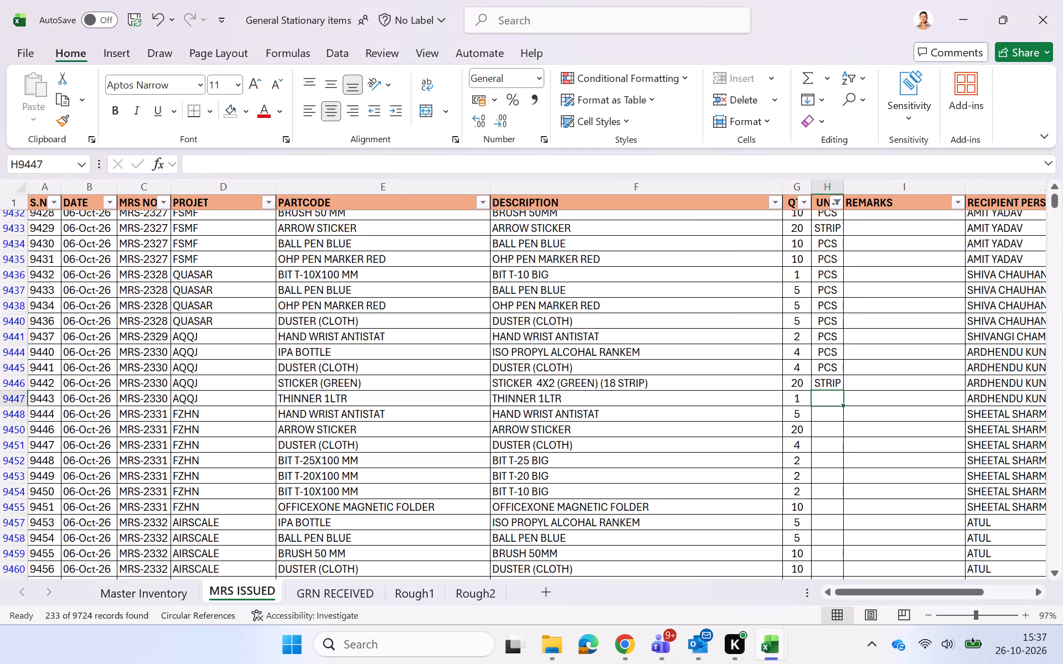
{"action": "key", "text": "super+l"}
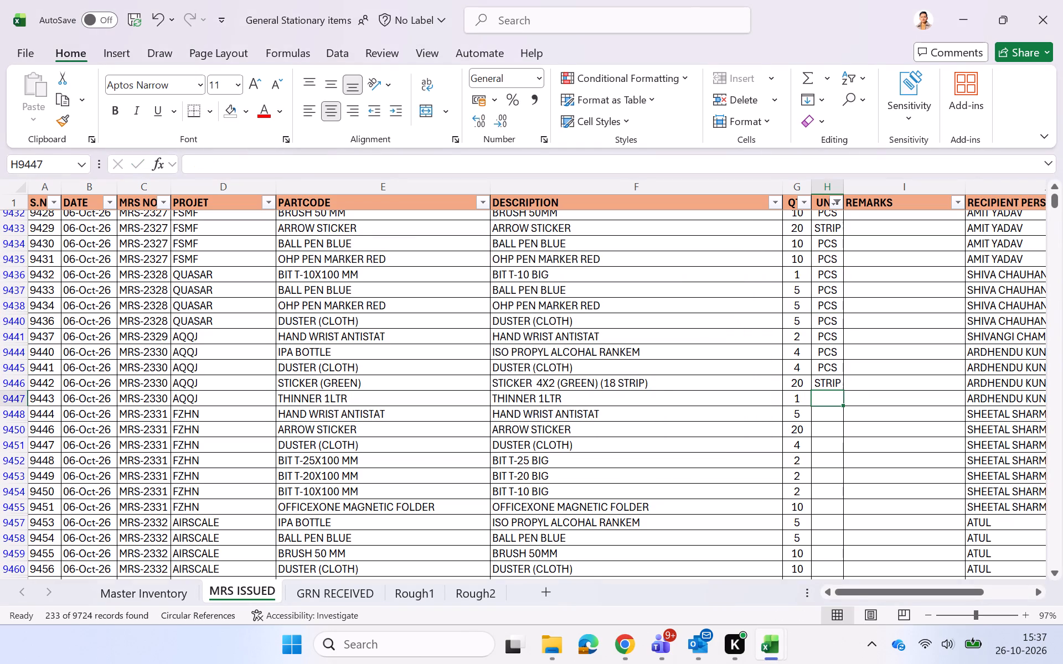